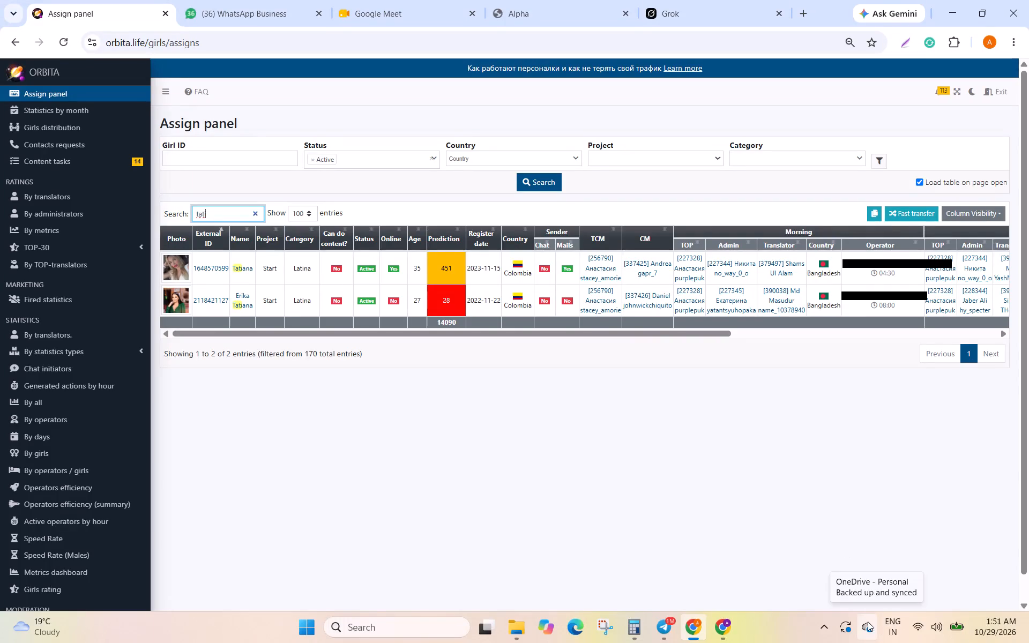
Reveal the hidden background app icons in the Windows system tray.
click(825, 622)
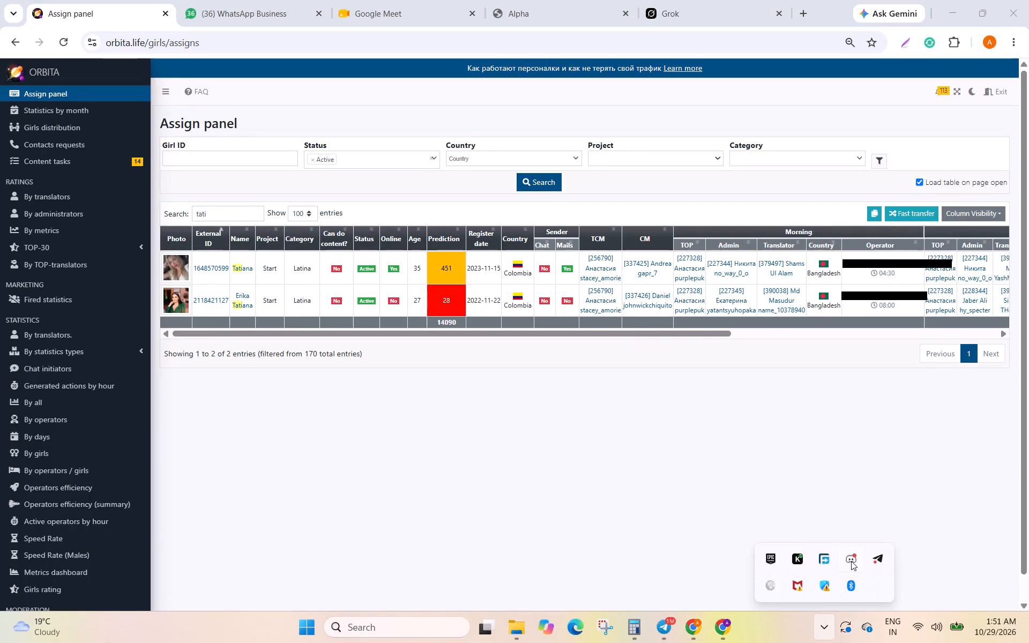
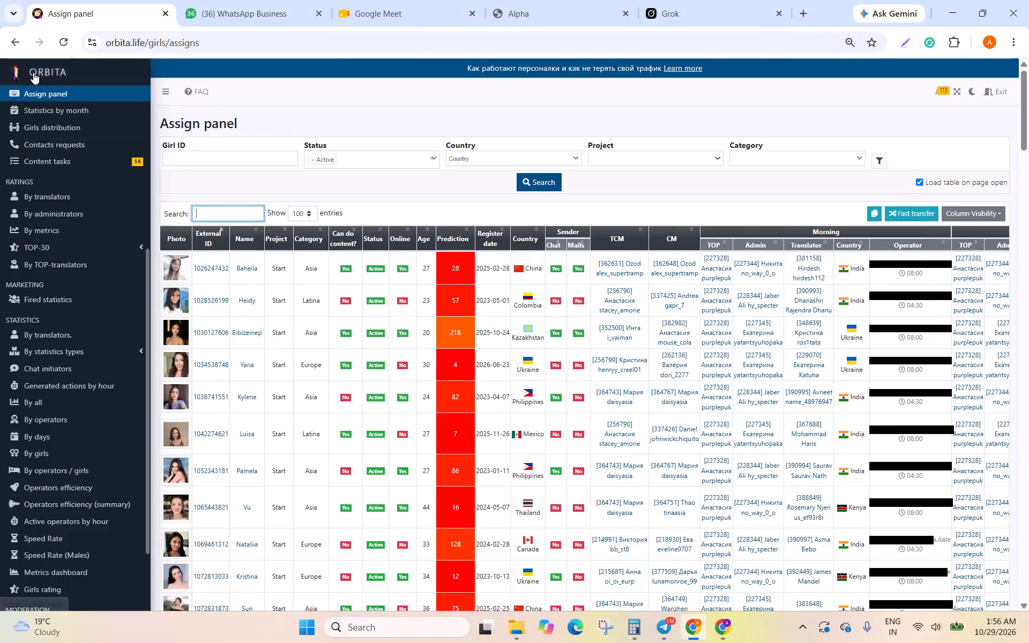
Return to the dashboard, reopen the Assign panel and filter its table by "momo".
click(33, 72)
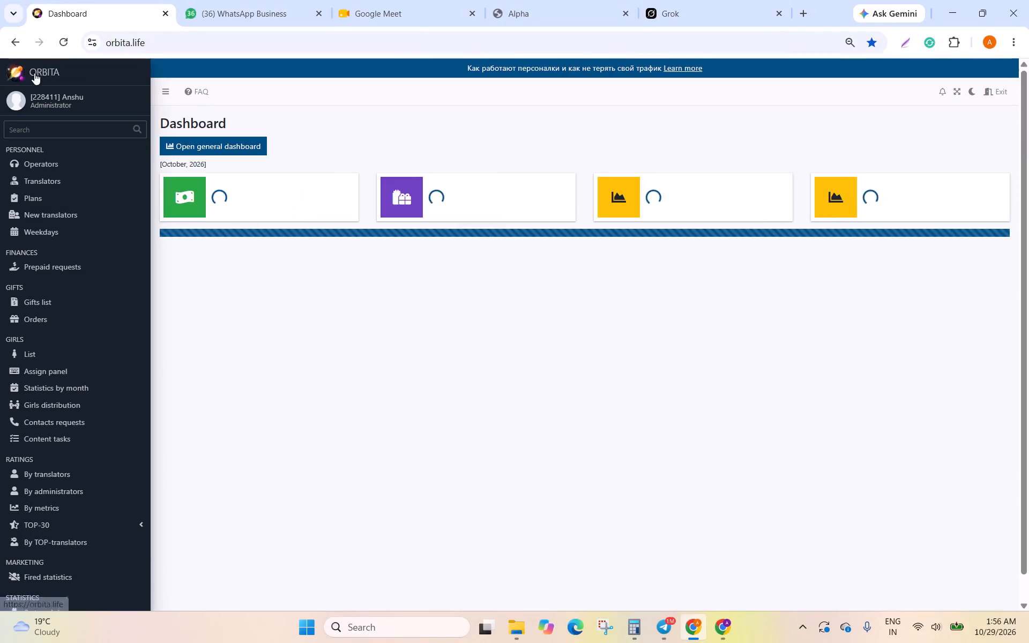
click(27, 372)
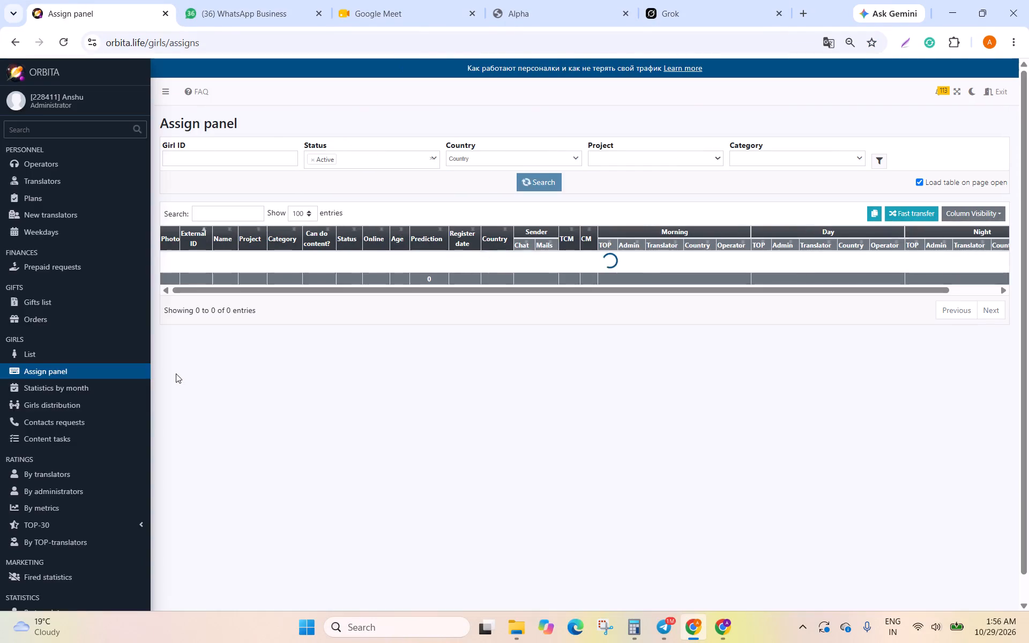
text(mmo)
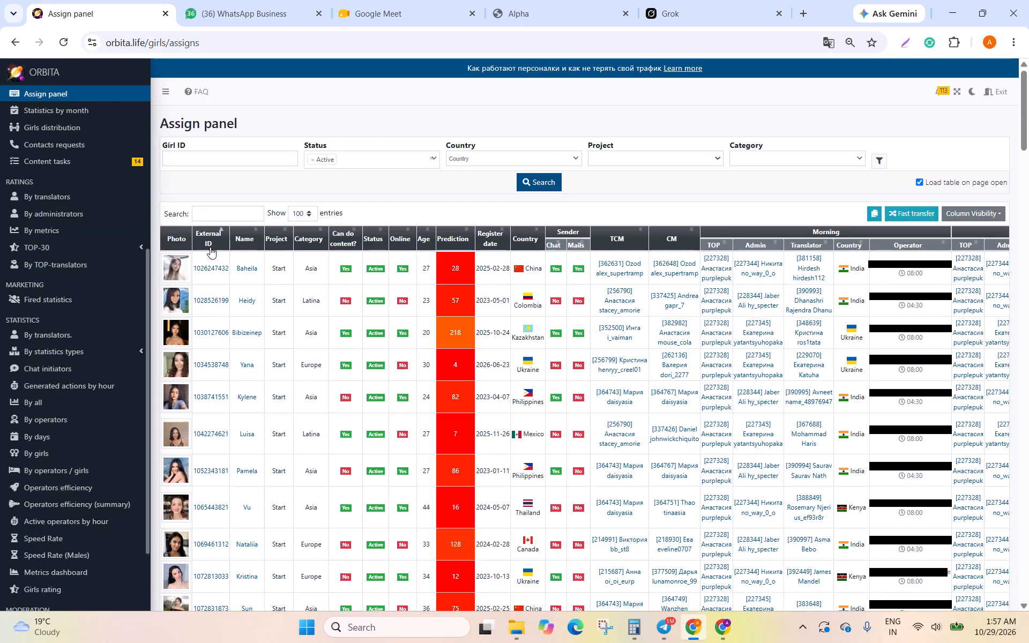
click(220, 217)
text(momo)
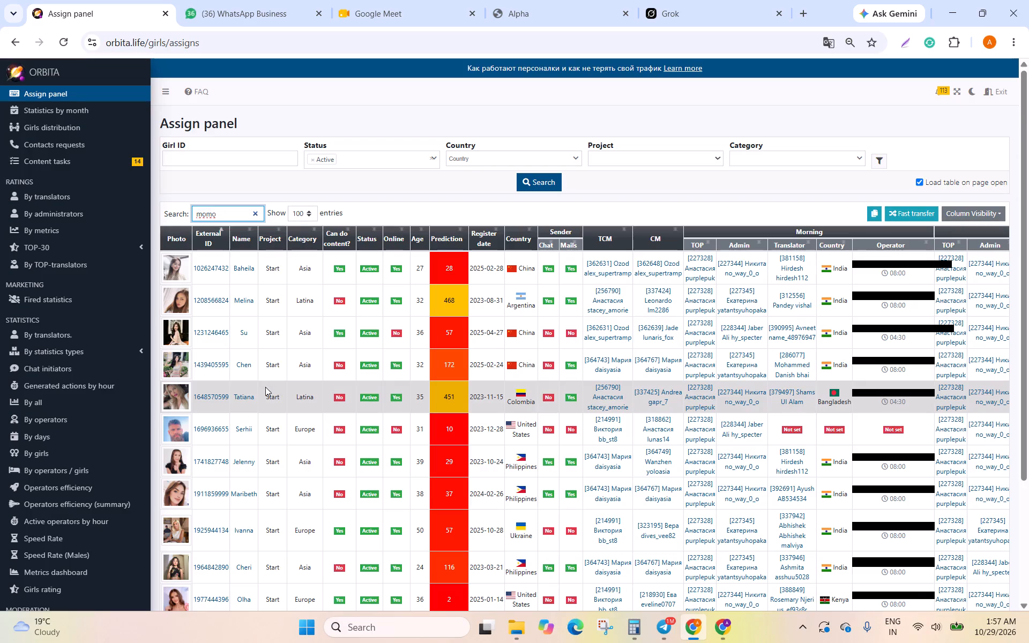
scroll(265, 387, down, 2)
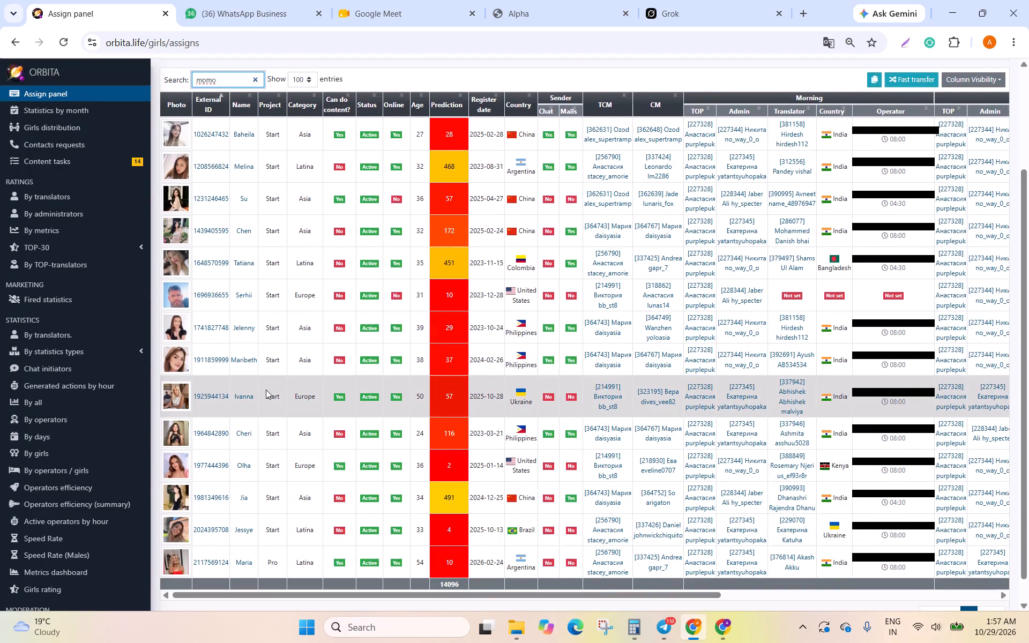
key(ctrl+minus)
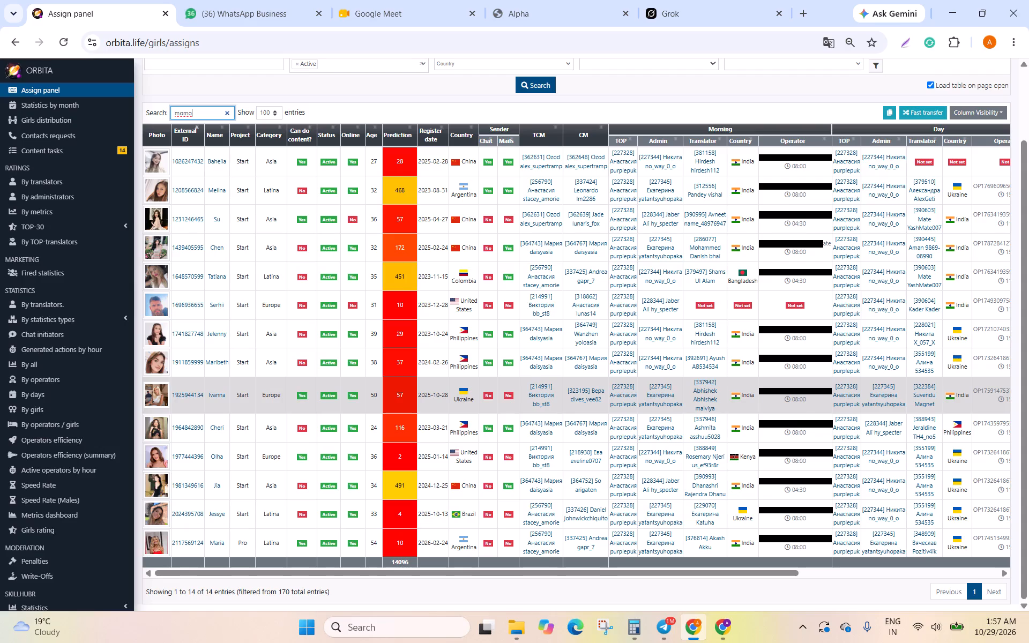
click(188, 165)
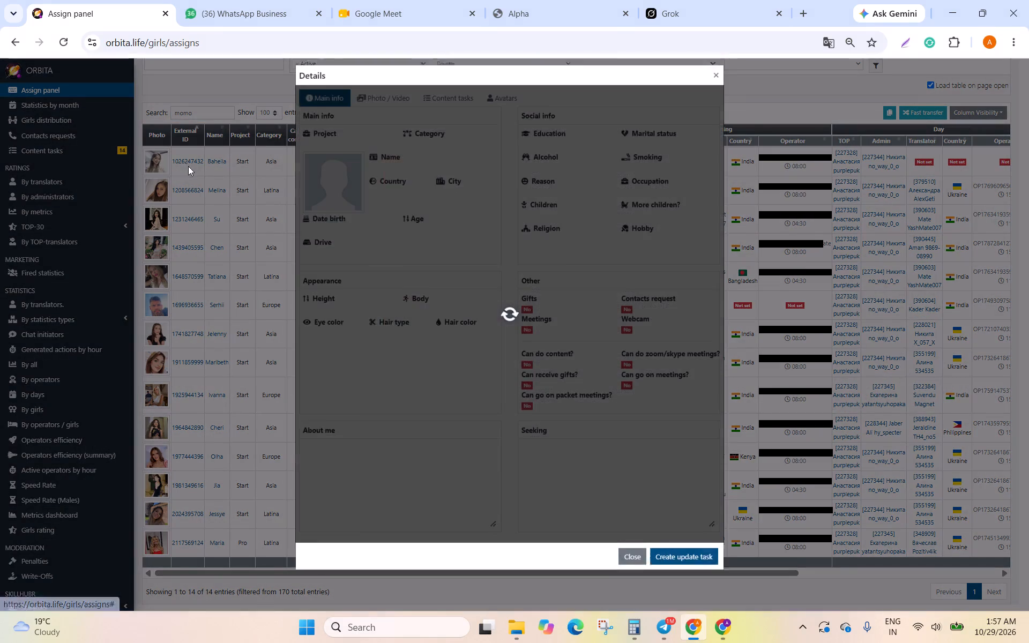
click(405, 102)
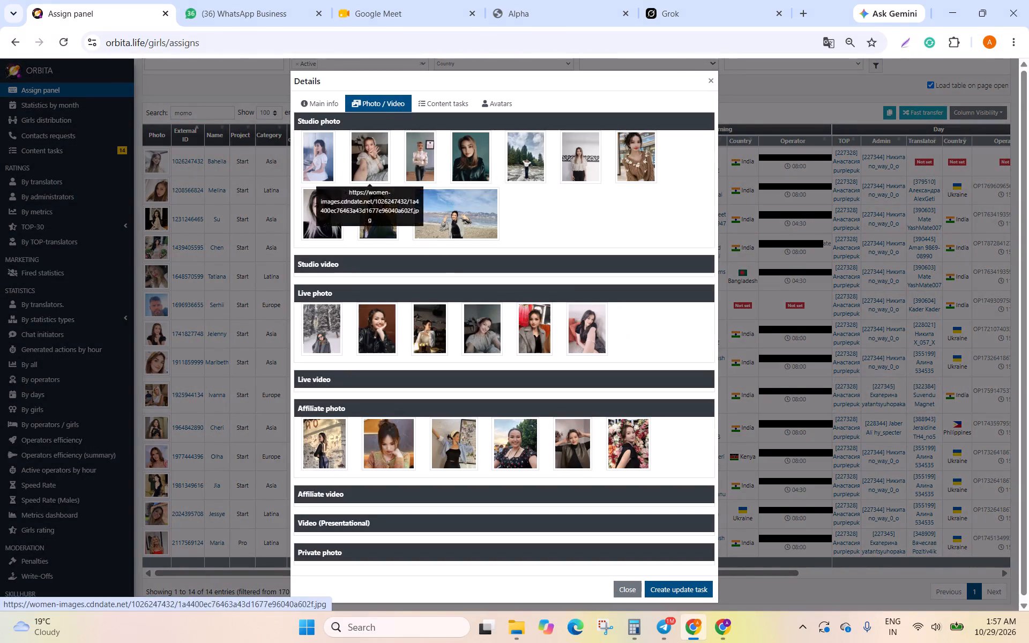
scroll(622, 481, down, 7)
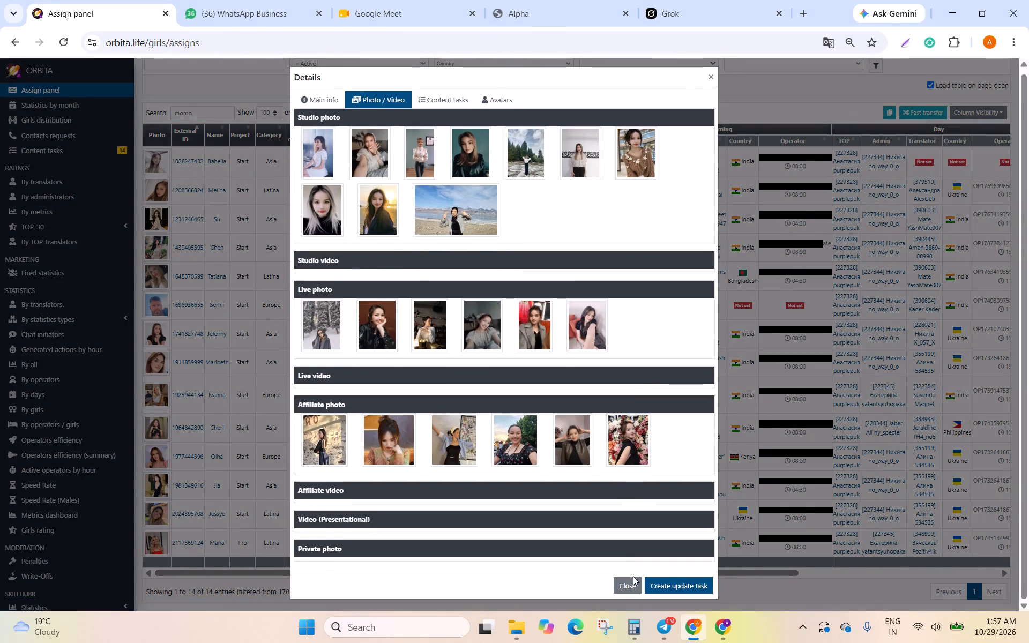
click(634, 583)
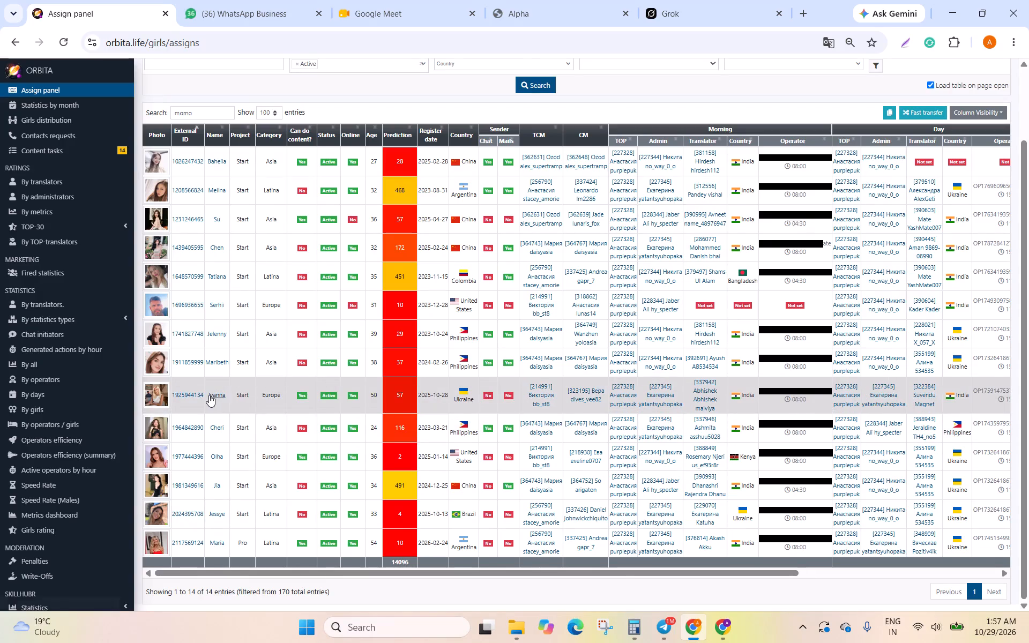
click(188, 399)
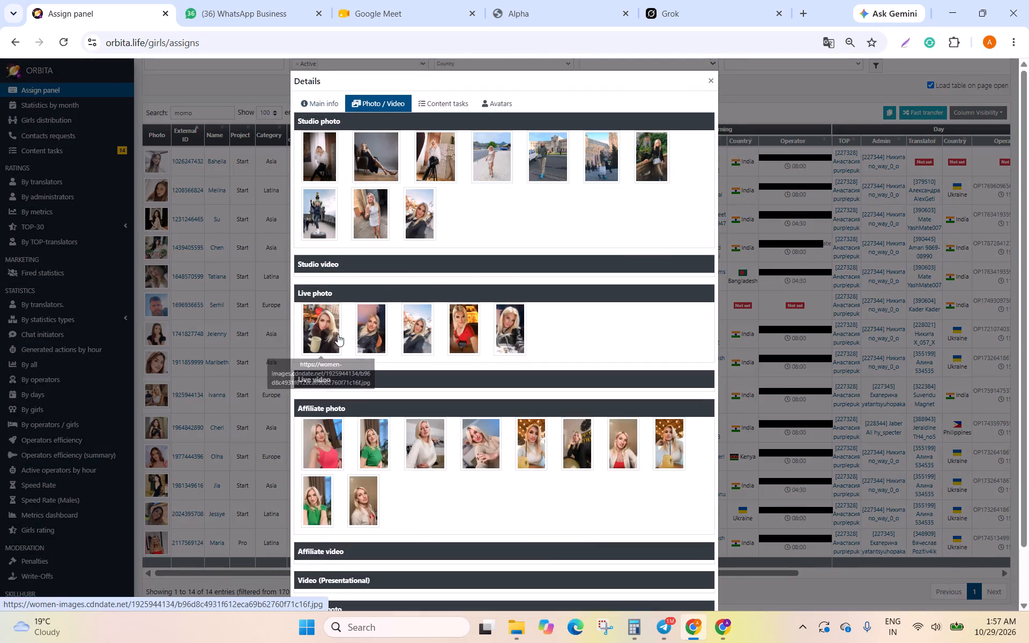
click(320, 320)
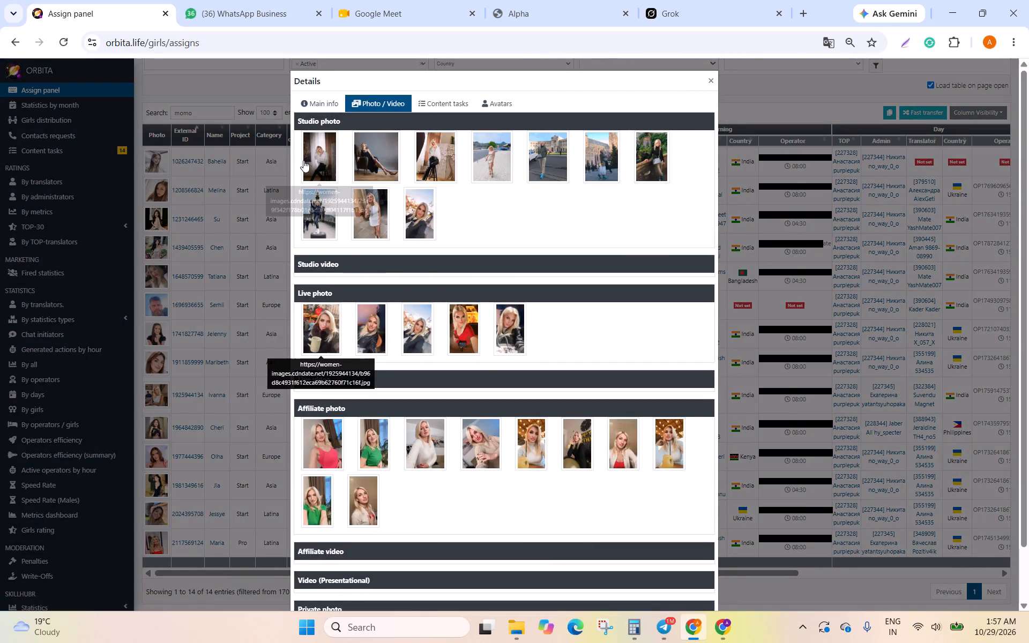
click(303, 159)
click(1009, 331)
click(1012, 335)
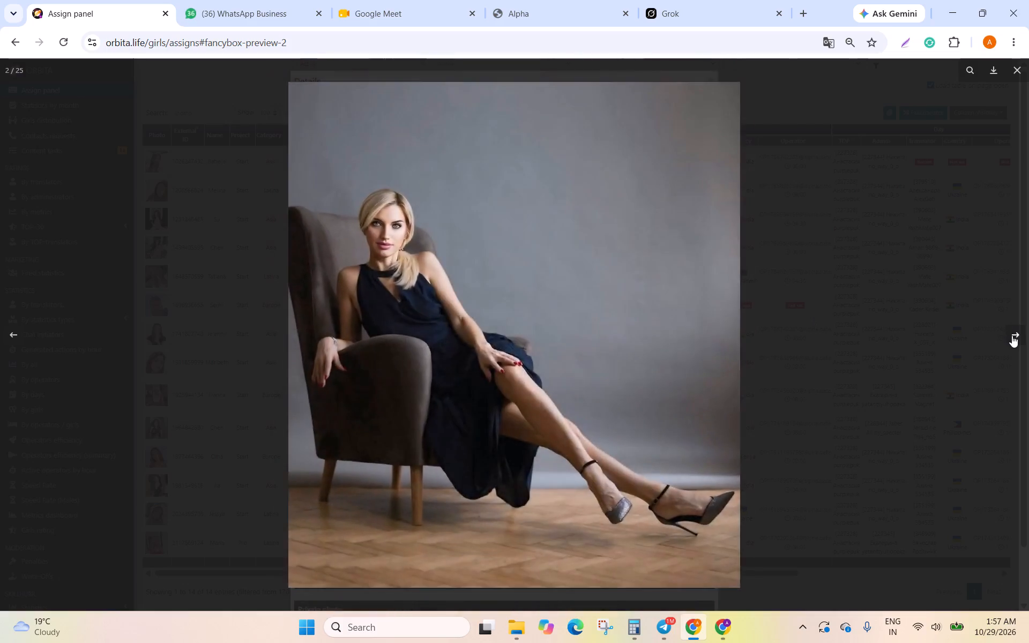
click(1012, 335)
click(1012, 335)
click(1012, 335)
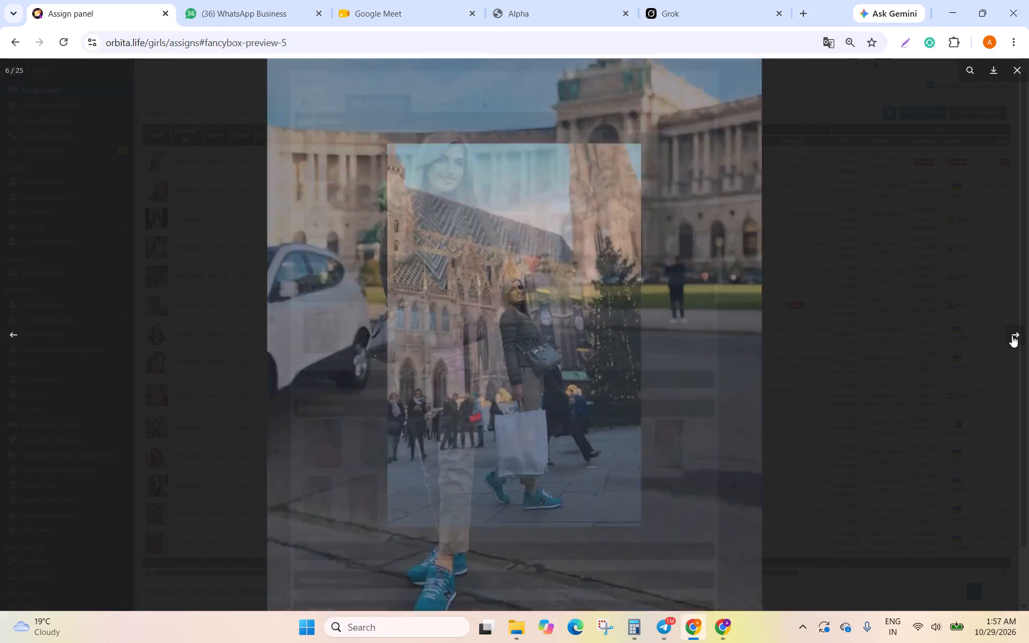
click(1012, 335)
click(1012, 335)
click(1011, 335)
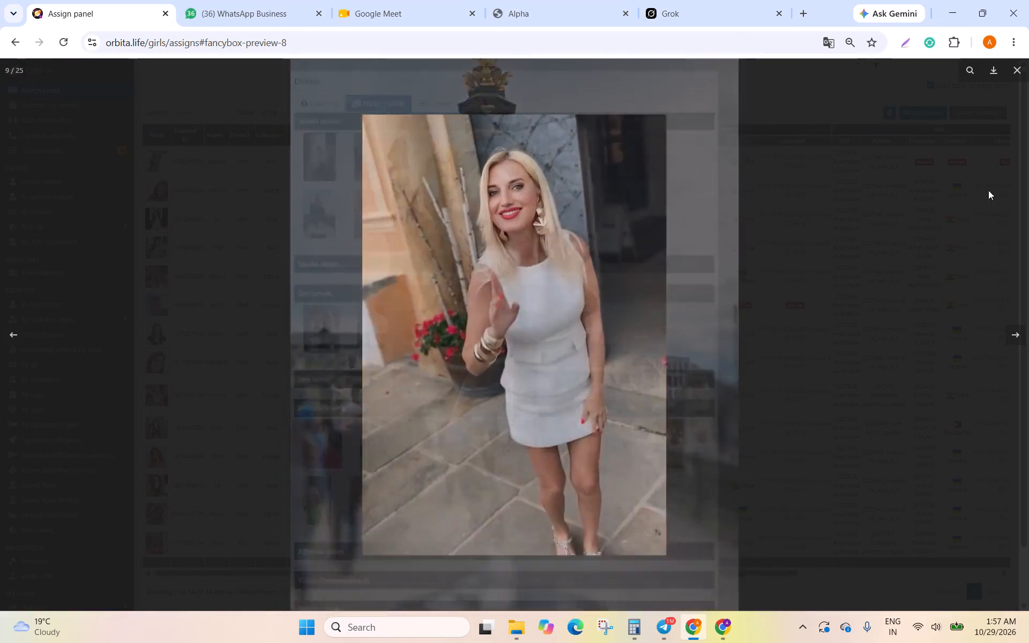
click(1012, 75)
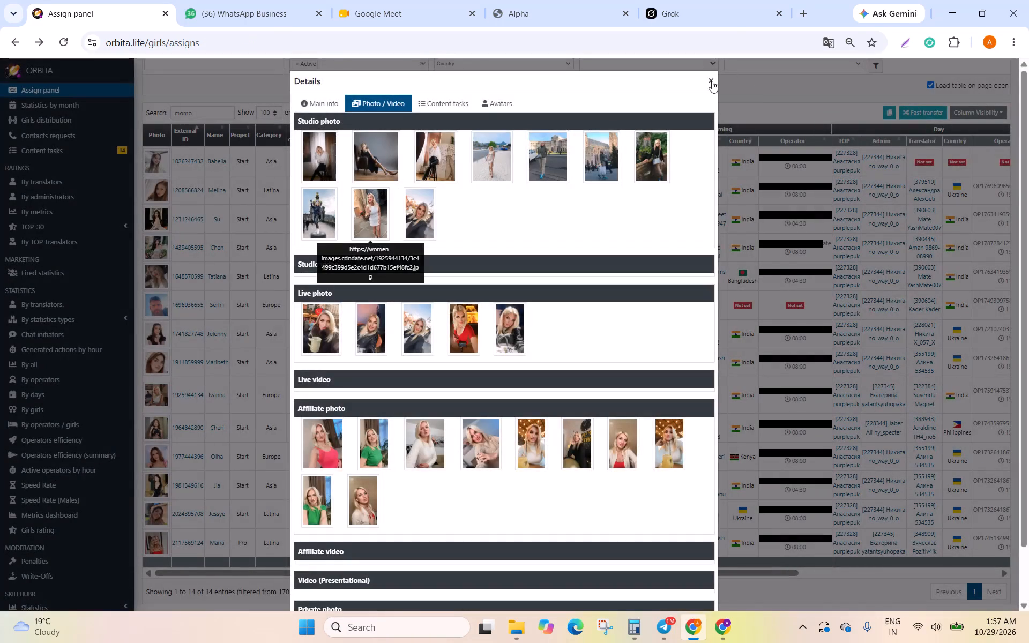
click(712, 81)
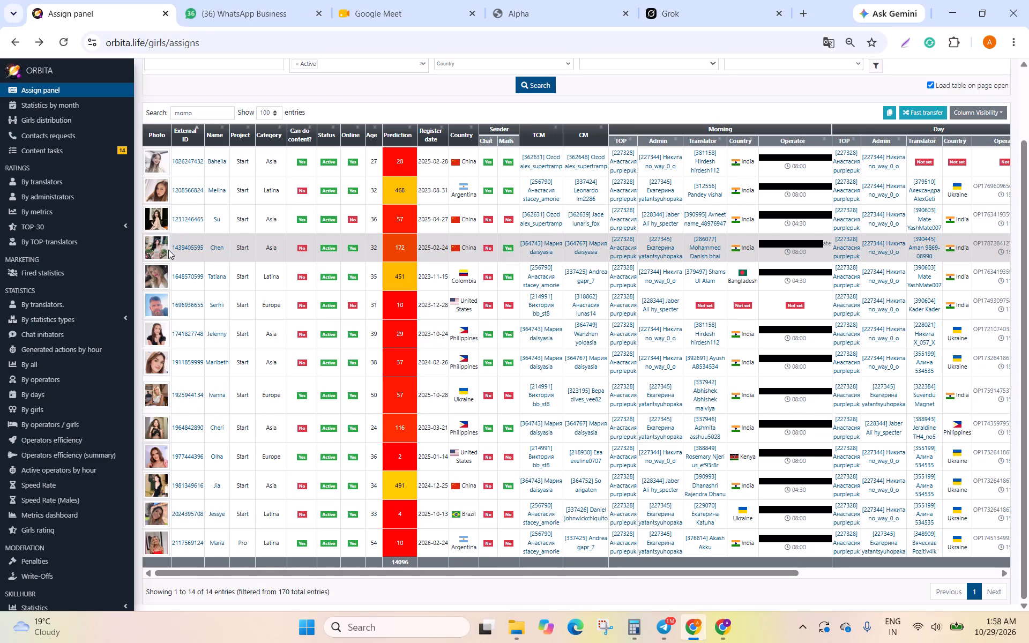
Browse the enlarged live photos in Su's profile details backwards from the last one, and close the details.
click(188, 220)
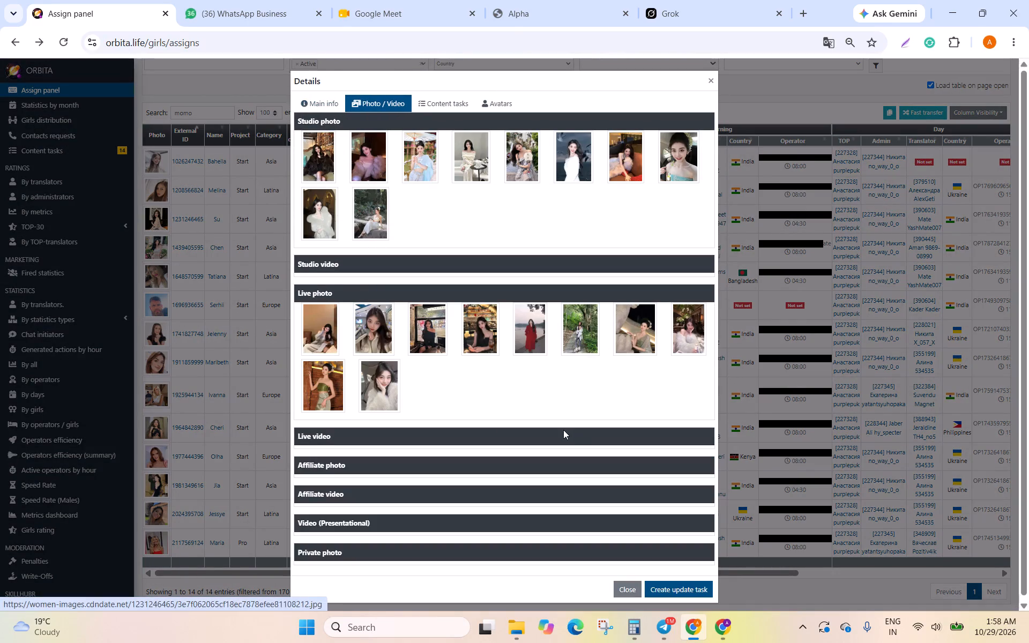
scroll(344, 412, down, 2)
click(405, 391)
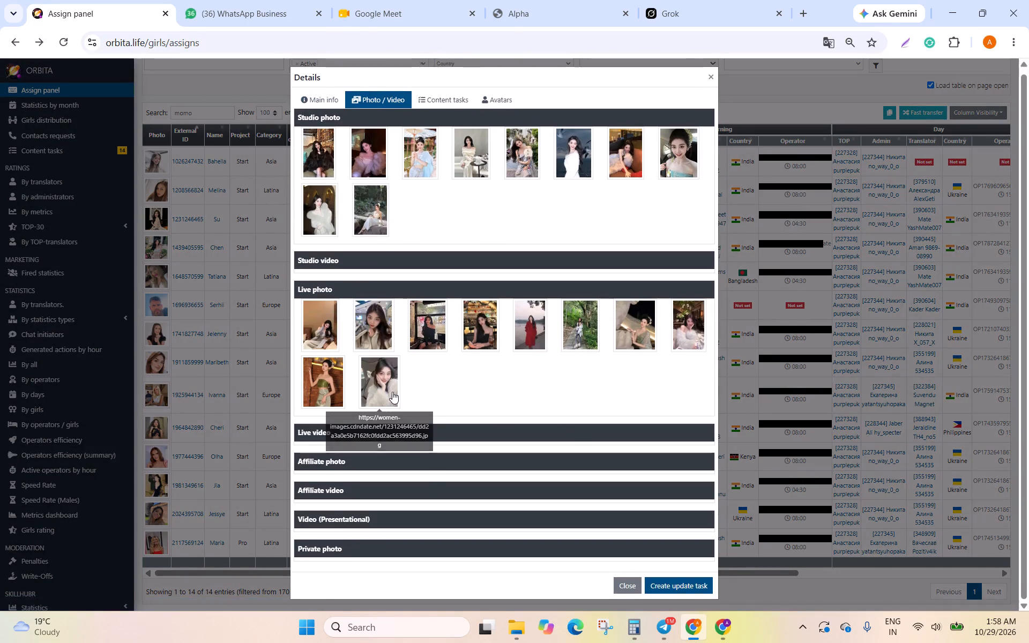
click(392, 392)
click(19, 331)
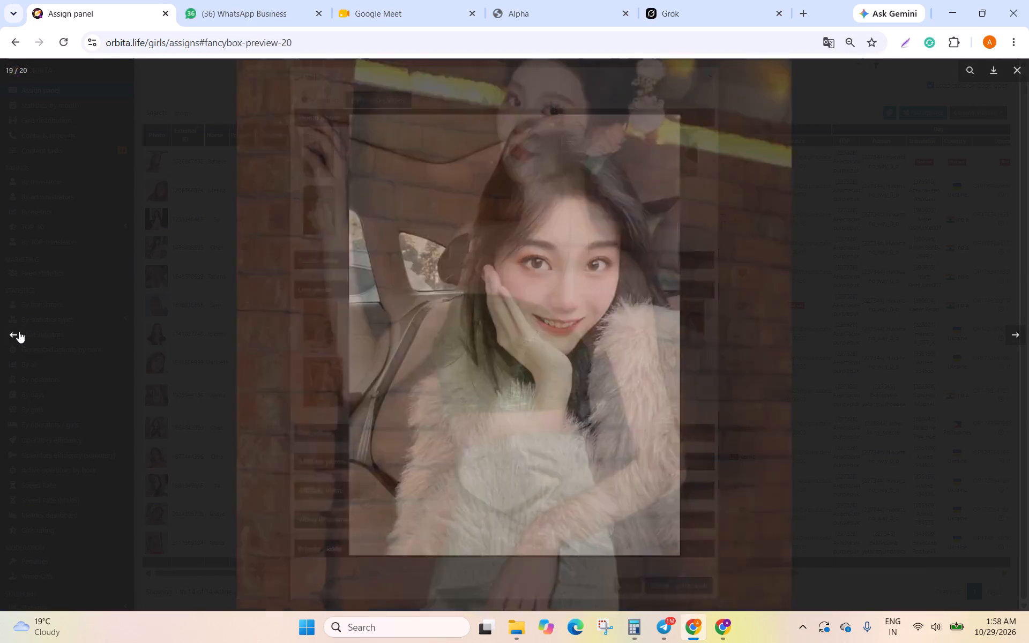
click(19, 332)
click(19, 332)
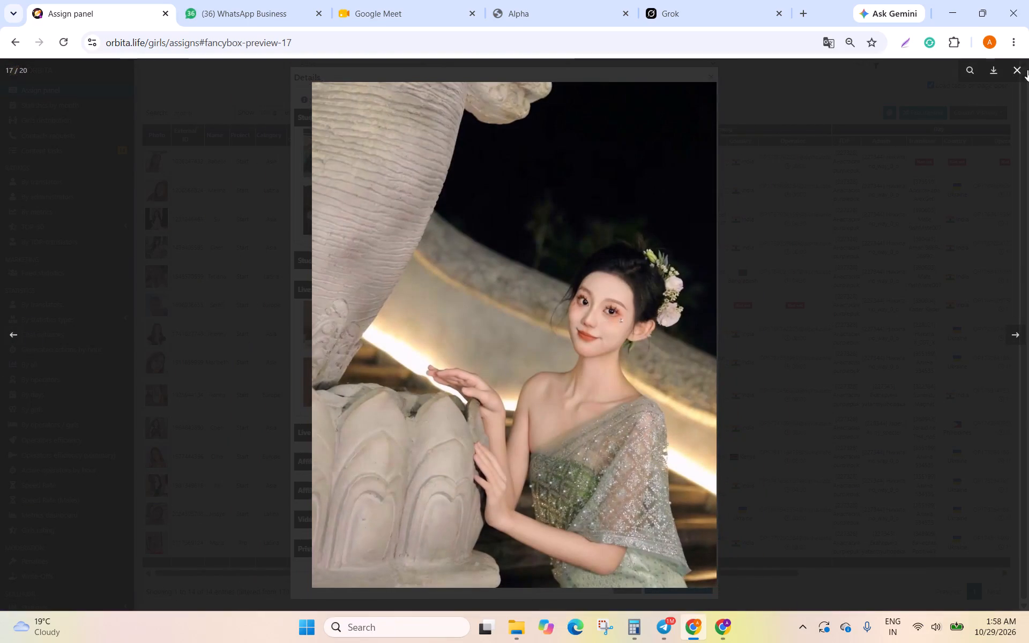
click(1015, 76)
click(624, 582)
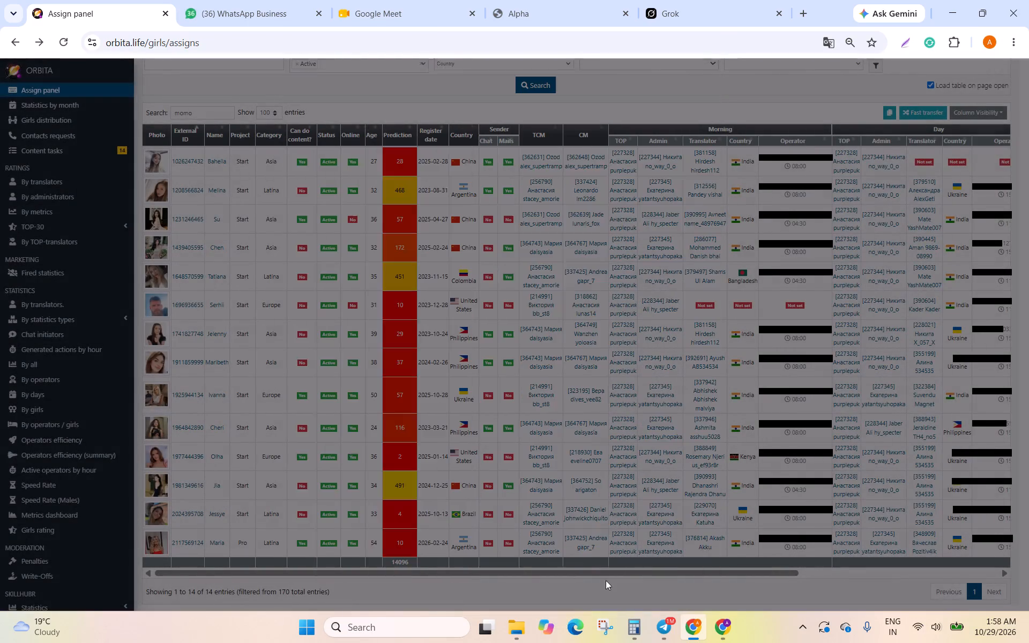
Examine the Morning, Day and Night shift assignments of the filtered profiles across the full table width.
drag(424, 575, 899, 603)
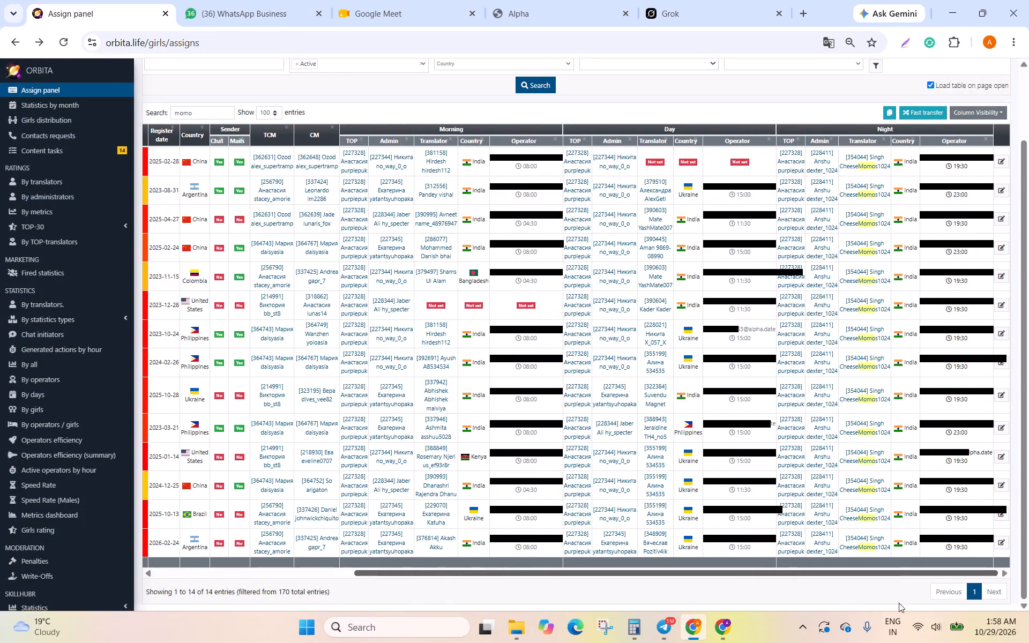
drag(899, 603, 186, 511)
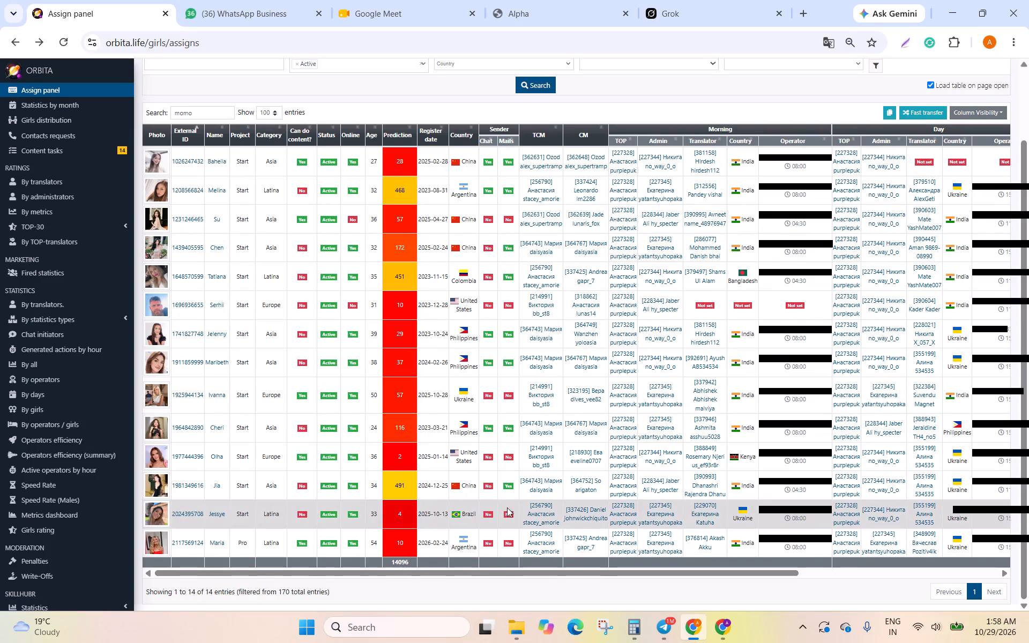
drag(420, 577, 528, 577)
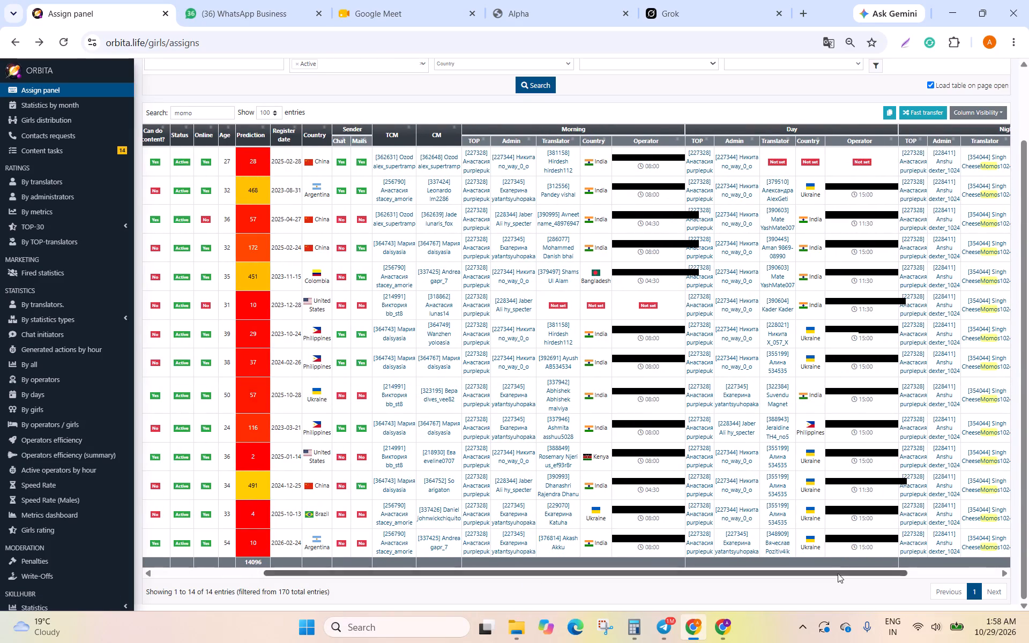
drag(838, 573, 978, 564)
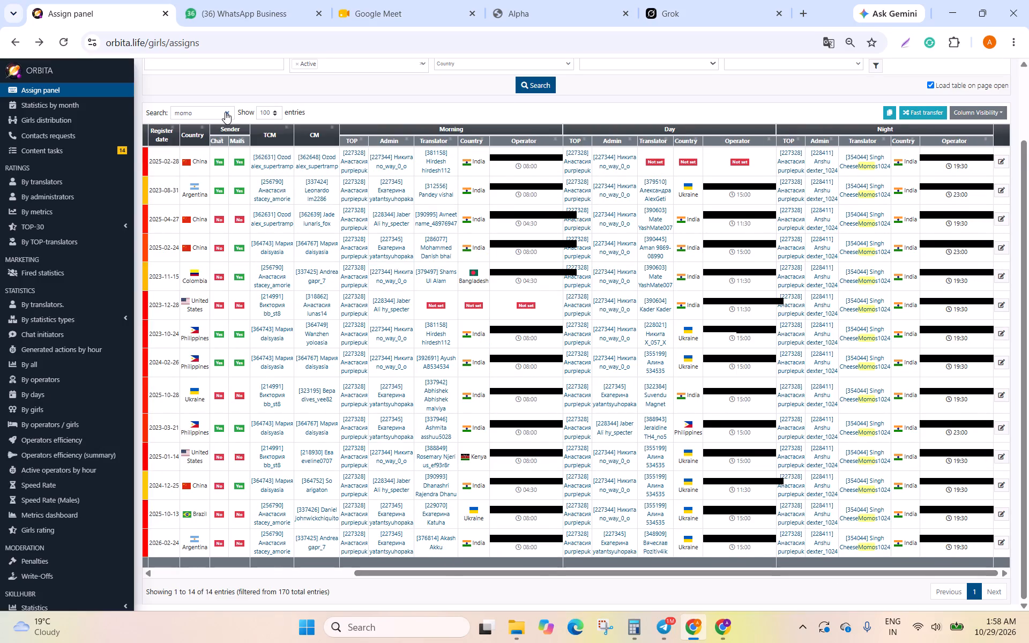
drag(461, 574, 163, 532)
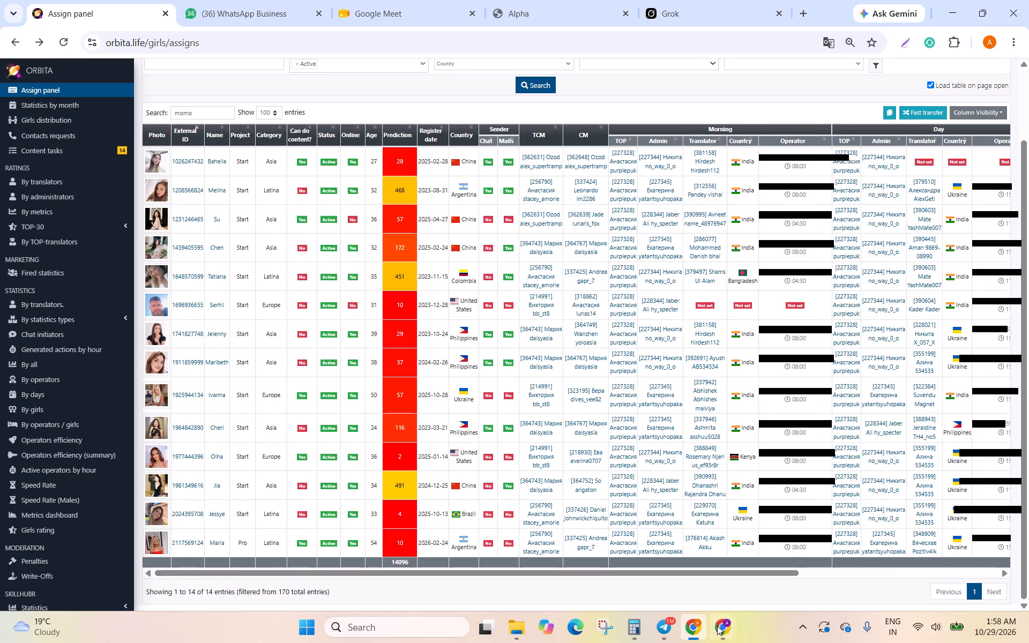
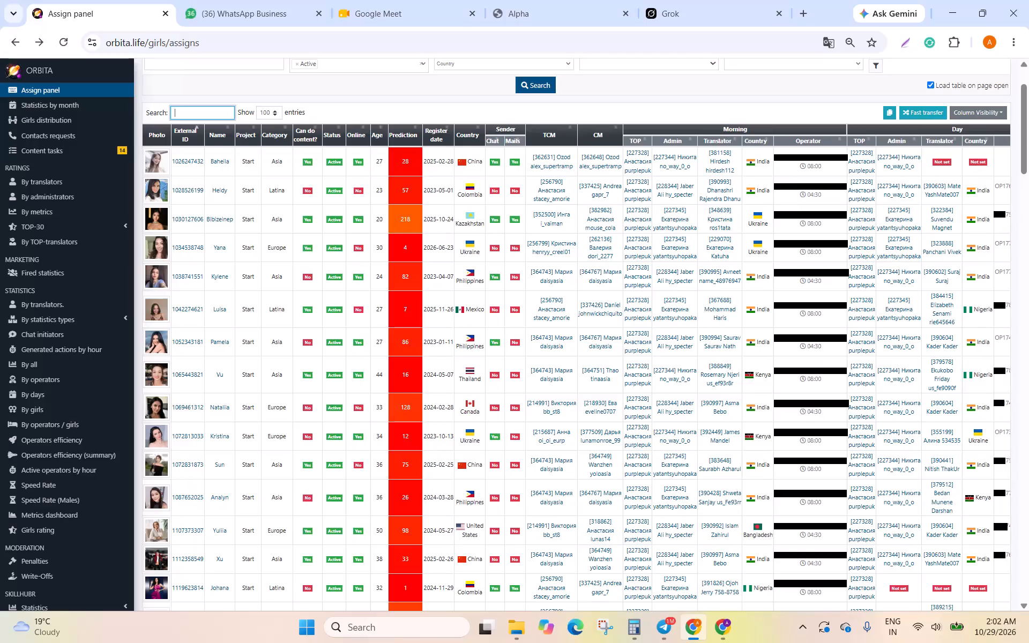
Filter the Assign panel table by "aliyu".
key(a)
key(BackSpace)
key(BackSpace)
key(BackSpace)
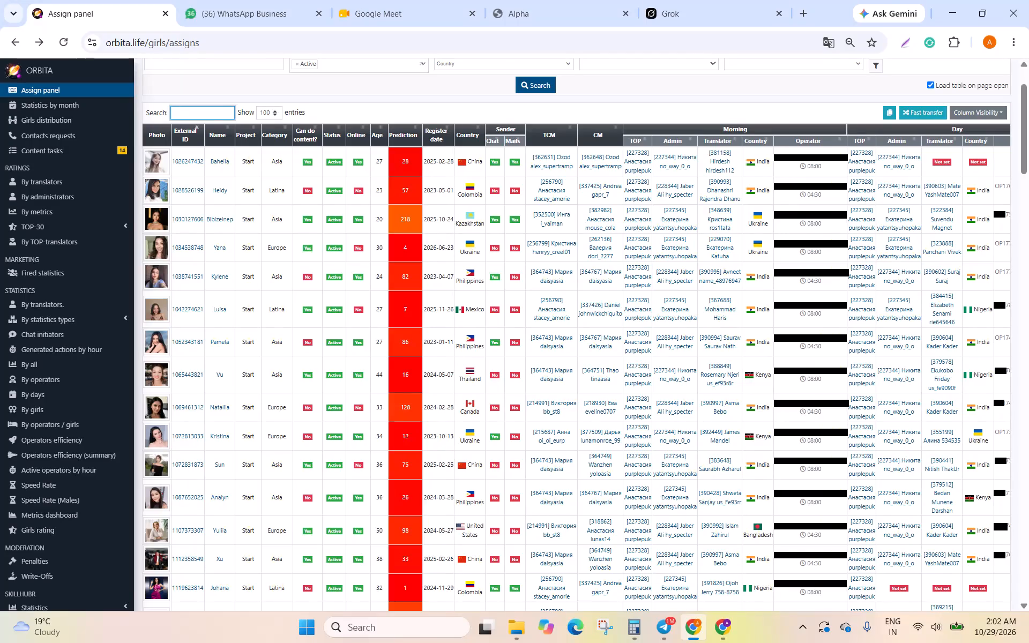
text(aliyu)
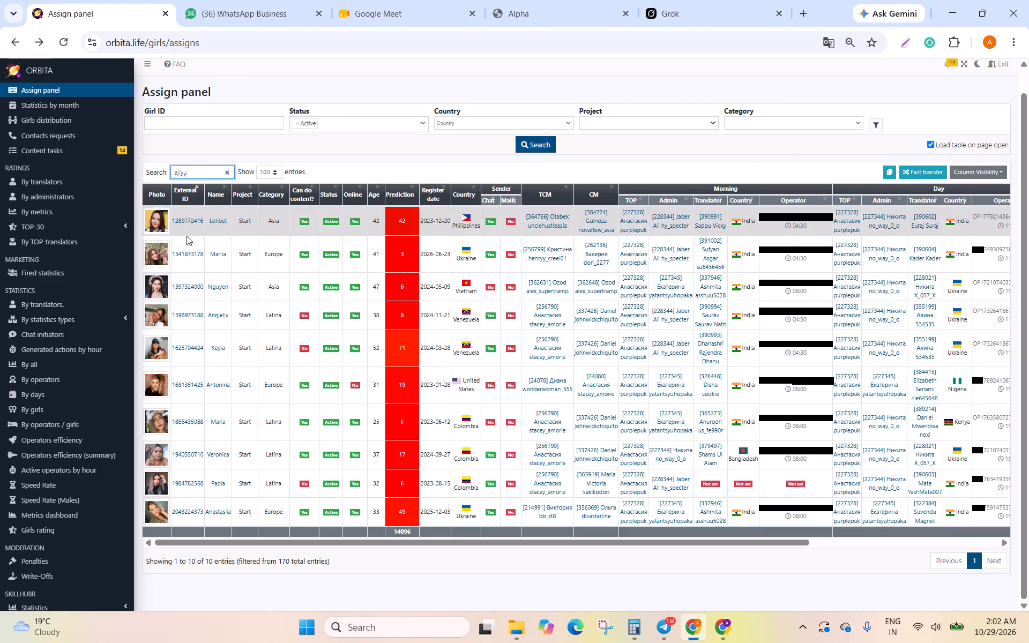
Switch to the Alpha chat site and read the recent messages in the active chat between Edward and Dayana.
click(579, 14)
click(413, 82)
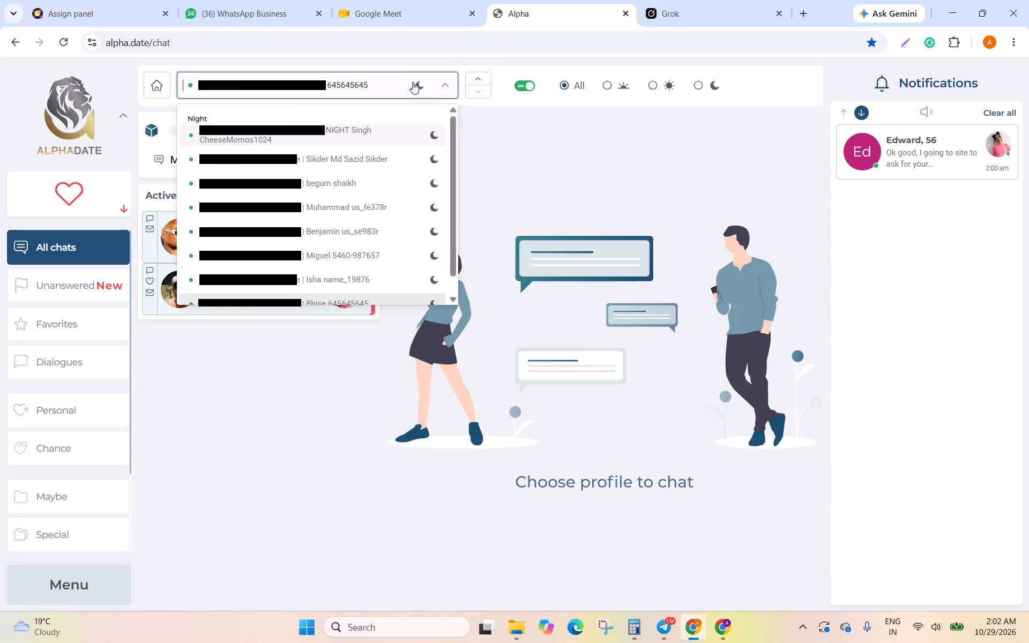
click(624, 281)
click(85, 238)
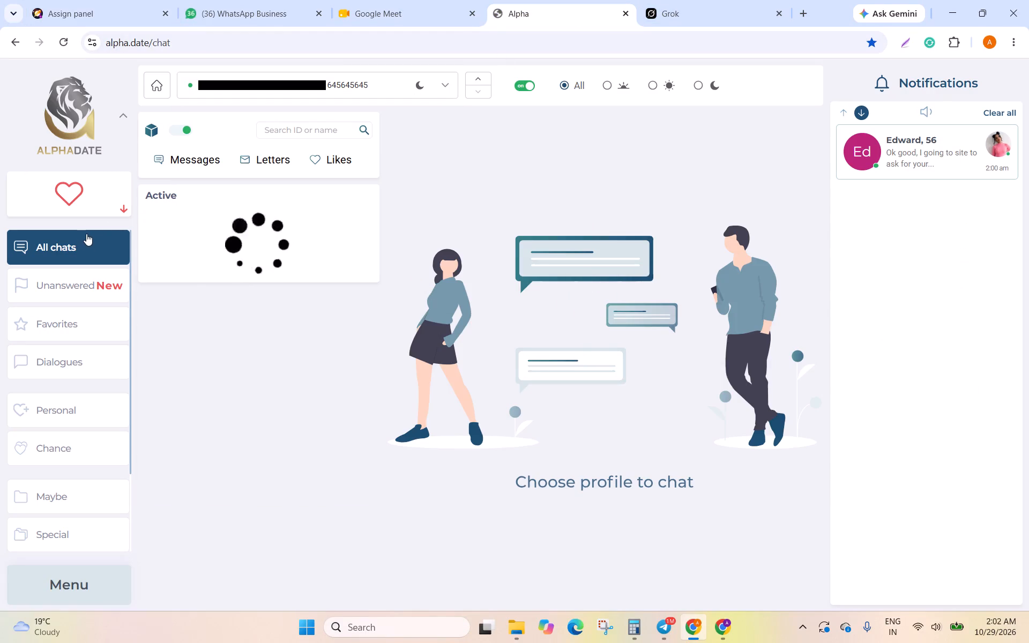
click(290, 240)
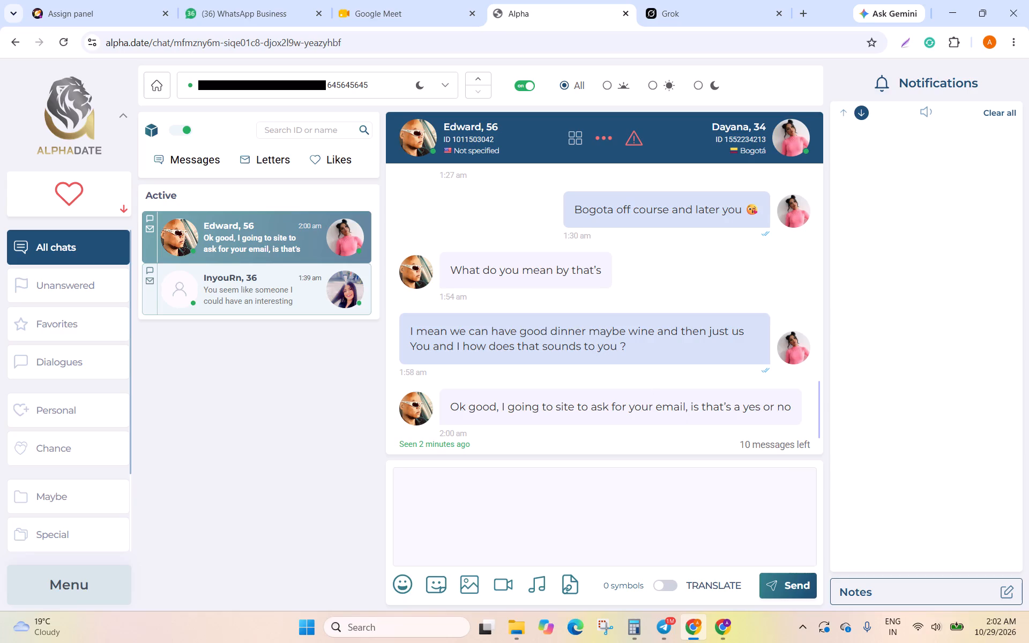
scroll(583, 332, up, 1)
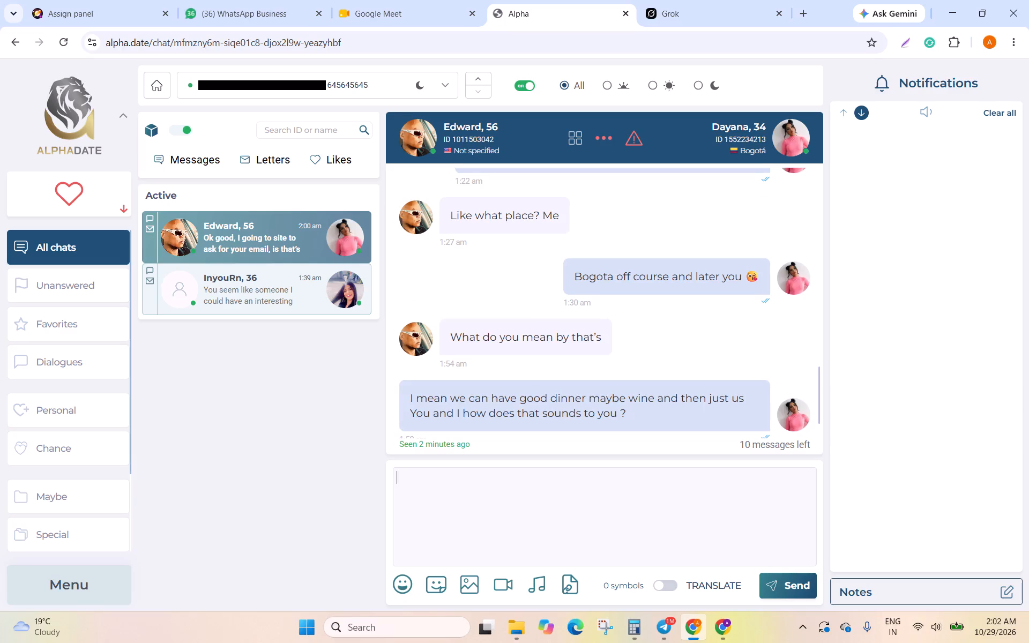
scroll(583, 332, down, 6)
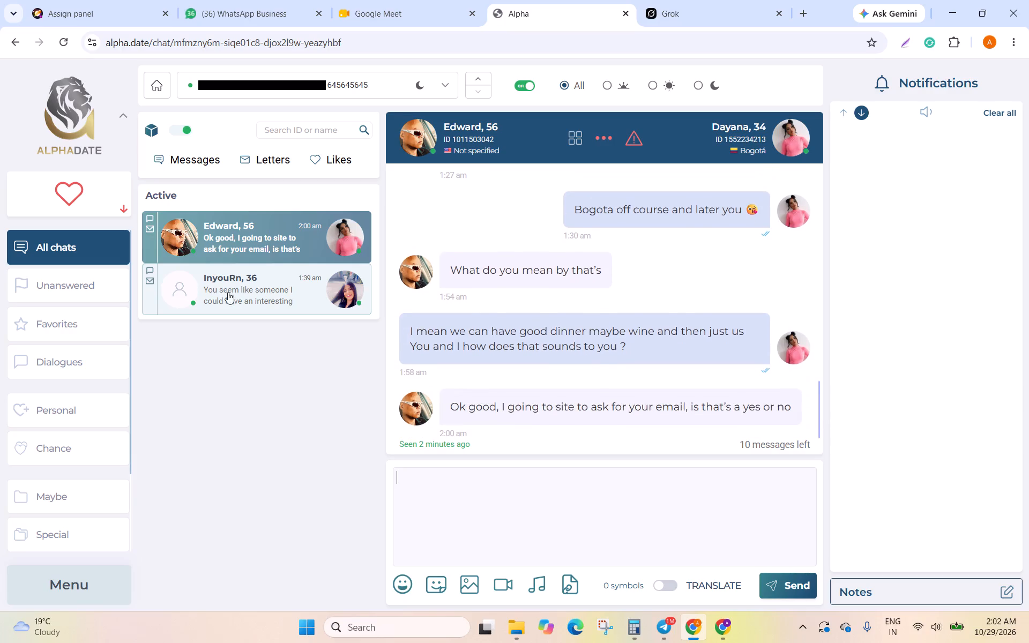
click(530, 493)
click(463, 512)
Open Dayana's sender page and copy the Dayana and Crisleny entries, including their IDs, from the sender list.
click(70, 196)
click(32, 277)
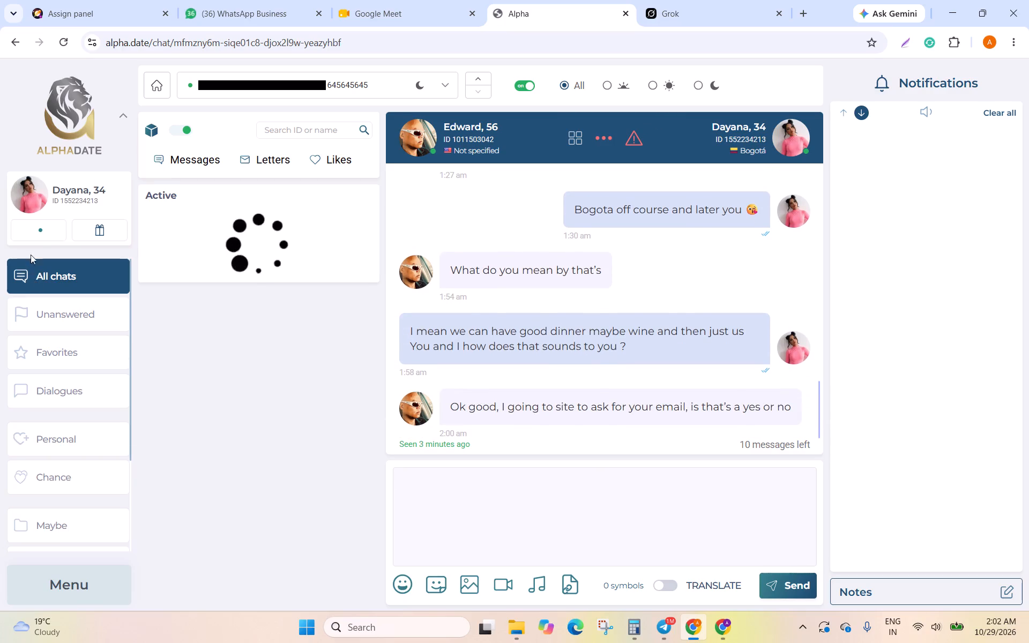
click(29, 234)
drag(192, 187, 278, 249)
right_click(240, 250)
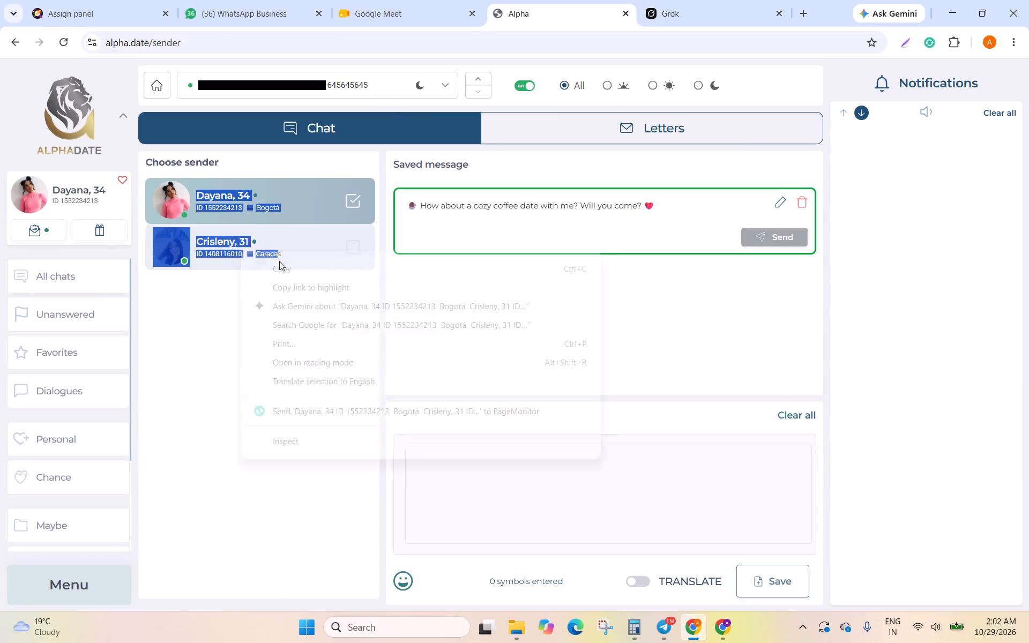
click(302, 269)
Back in the Orbita Assign panel, fast-transfer the copied profiles Dayana and Crisleny to operator Sanya, and close the dialog.
click(81, 25)
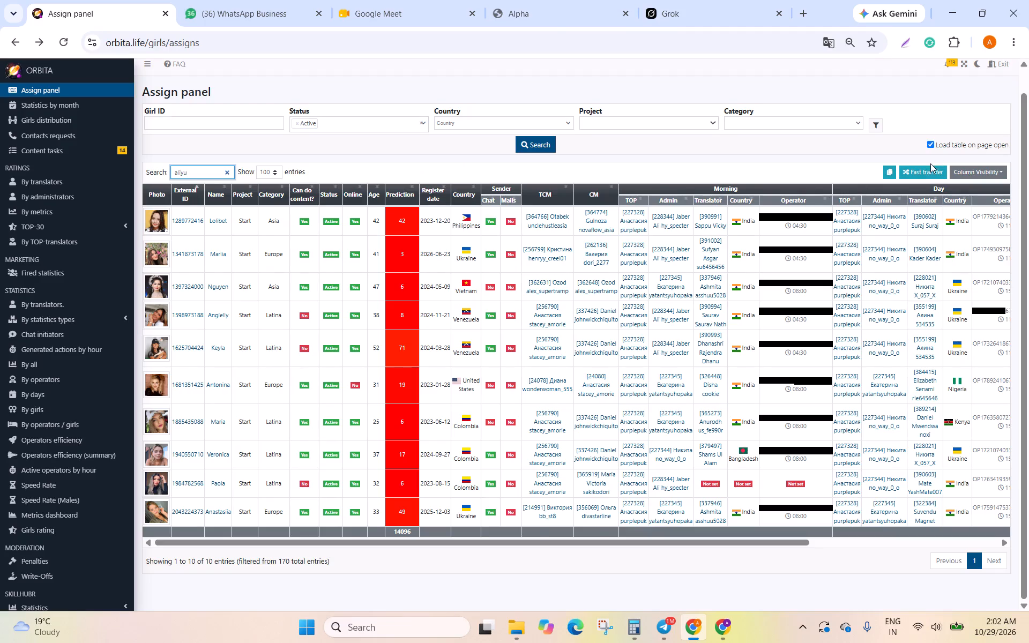
click(926, 167)
right_click(558, 145)
click(585, 298)
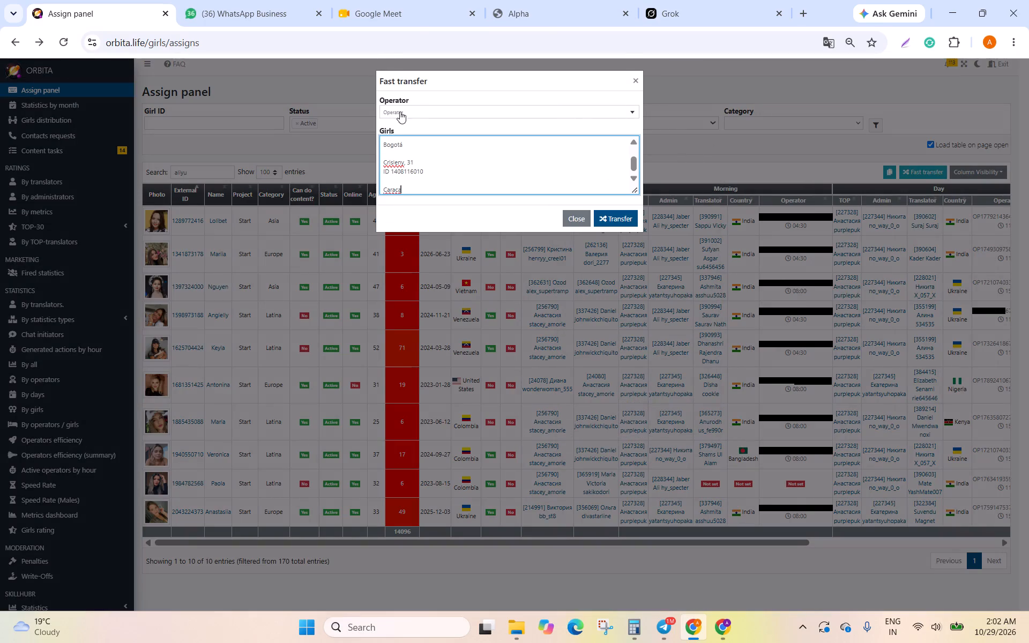
click(400, 113)
click(394, 132)
text(san)
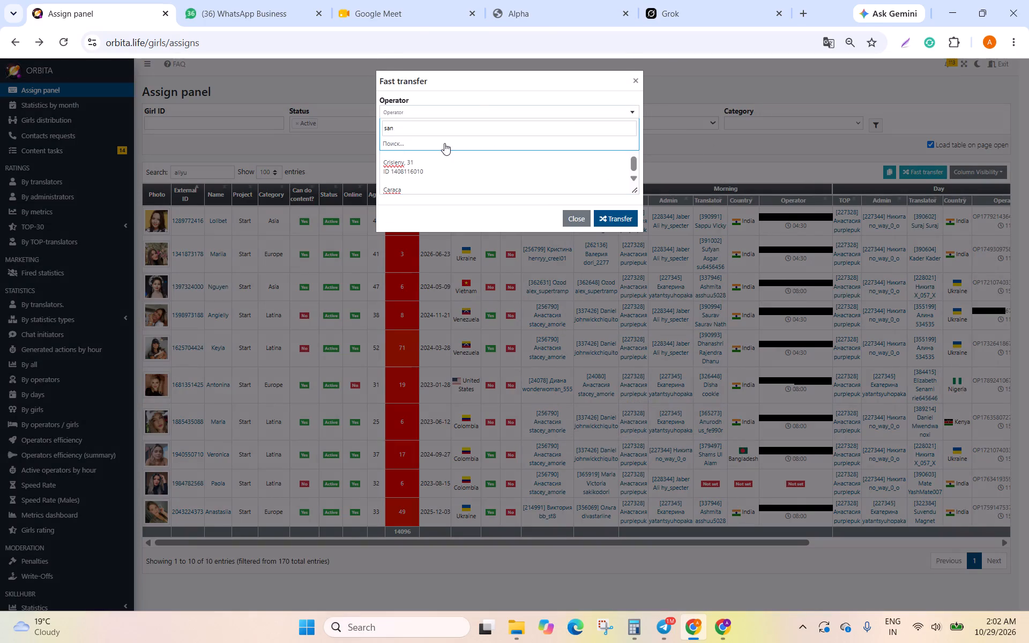
click(465, 166)
click(597, 220)
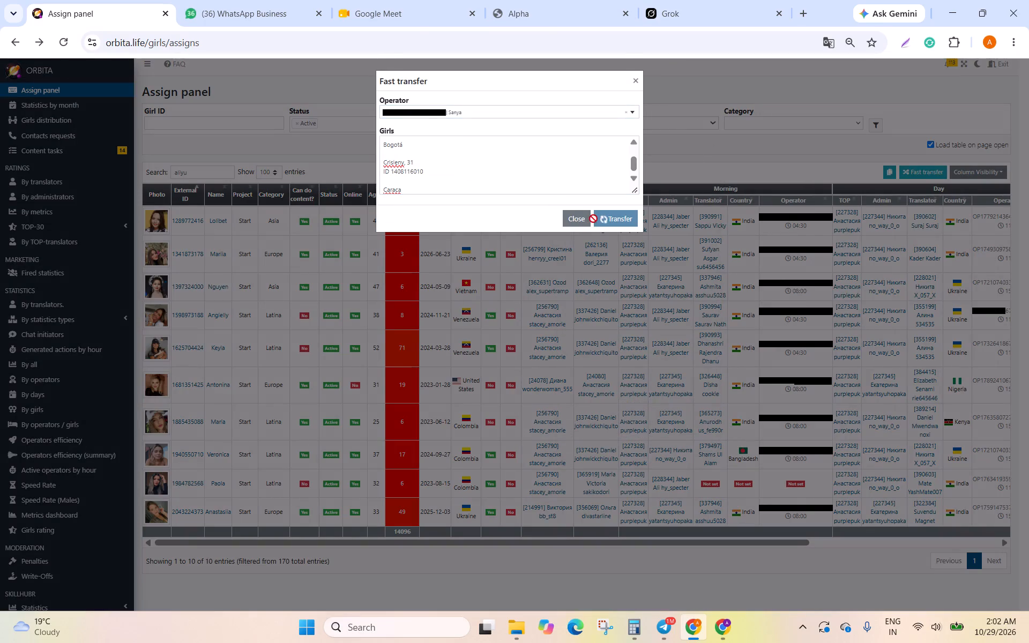
click(575, 247)
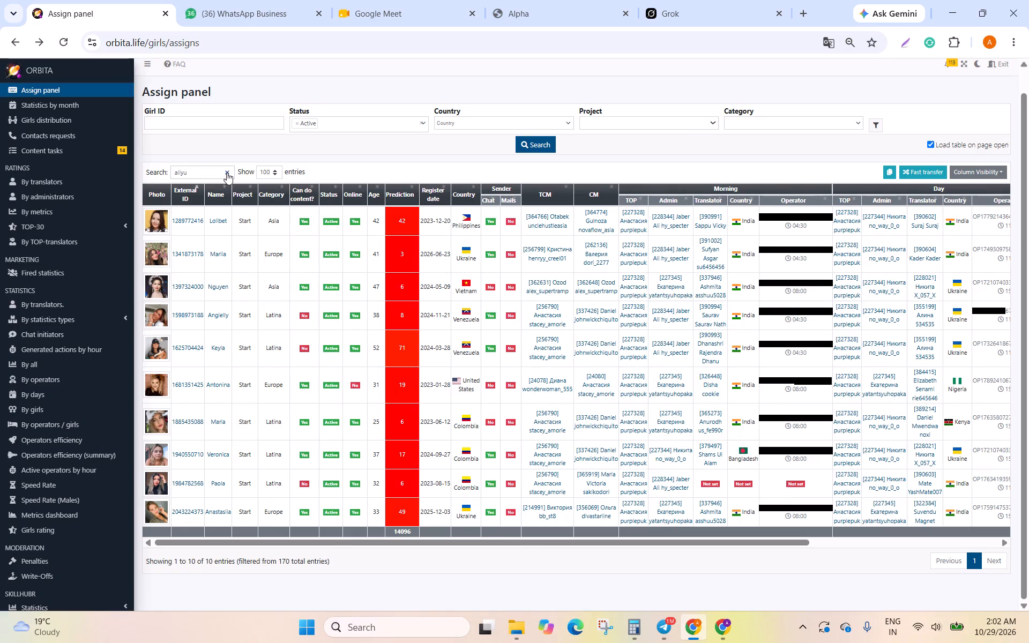
Filter the table by "praga" and copy the ID, name and project of Maite's row.
click(227, 173)
key(p)
key(r)
text(ag)
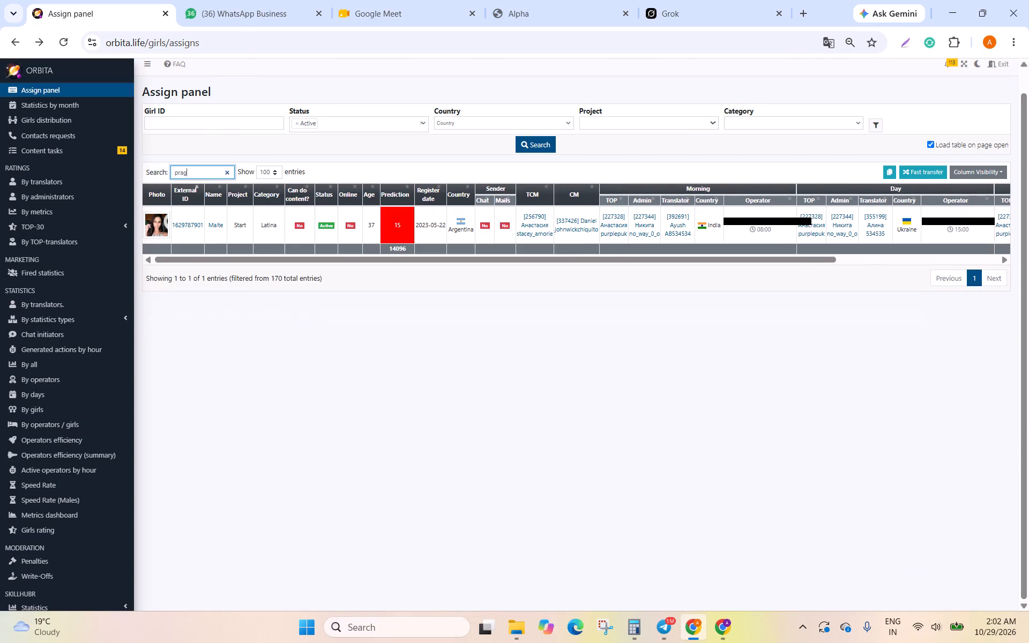
key(a)
drag(623, 259, 271, 264)
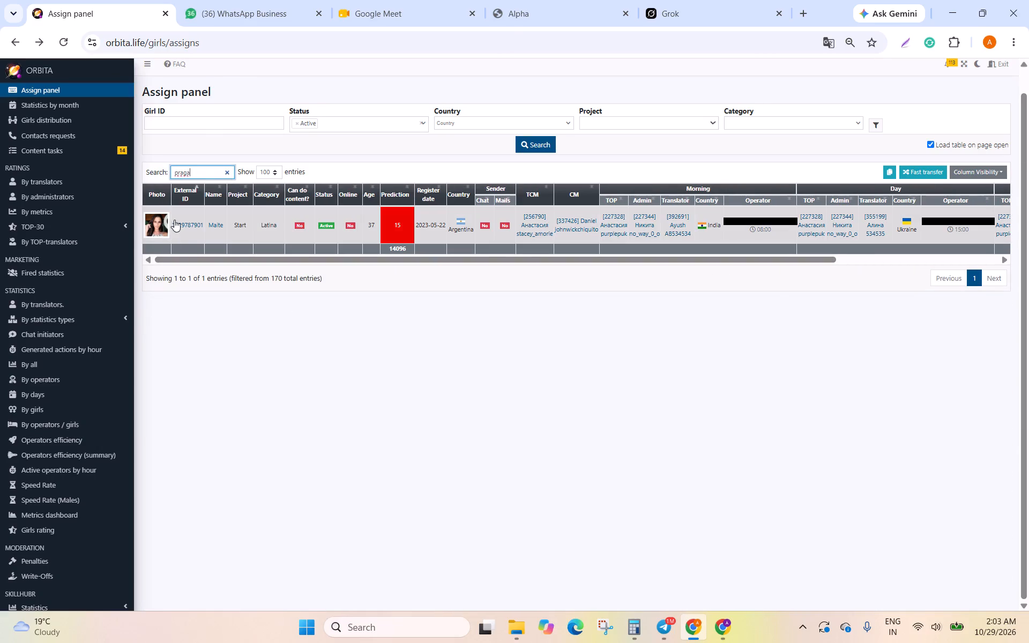
drag(173, 215, 251, 215)
right_click(202, 230)
click(271, 253)
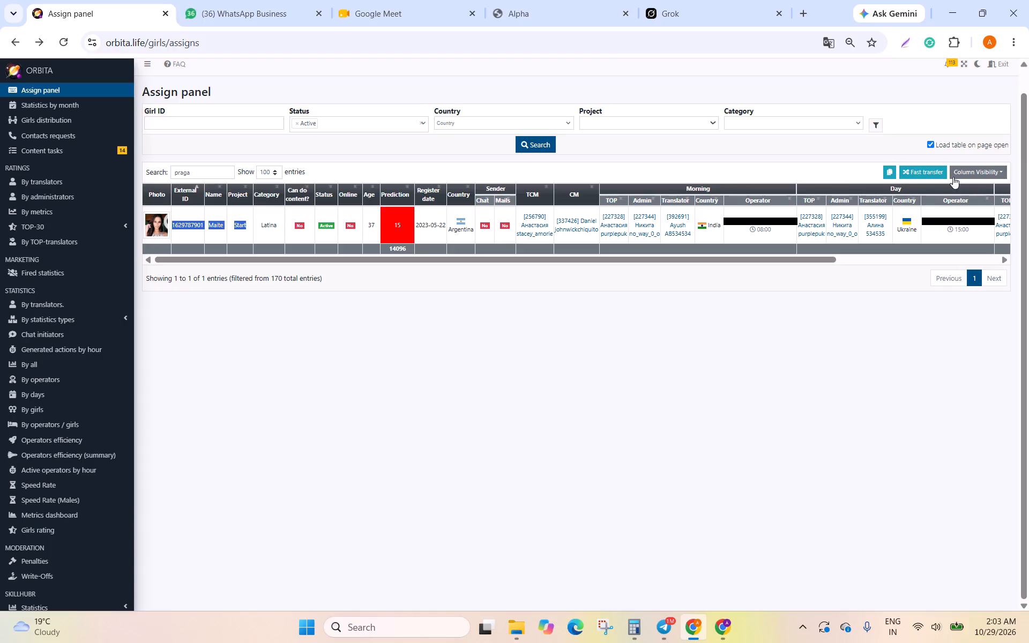
Fast-transfer the copied profile Maite to operator Sikder, found by searching "saz", and close the dialog.
click(940, 173)
right_click(618, 176)
click(637, 322)
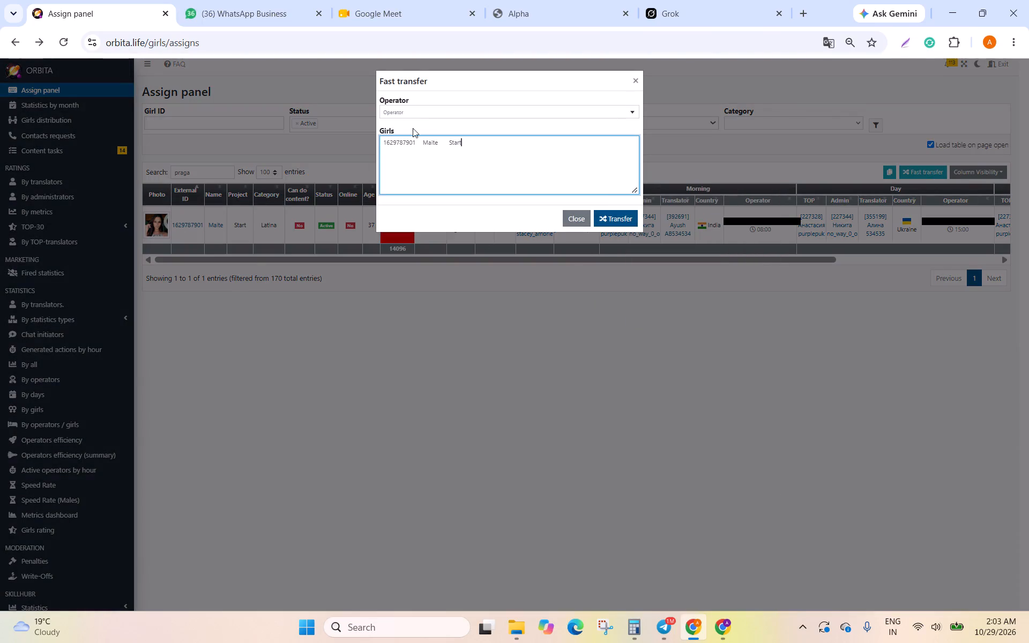
drag(409, 111, 402, 117)
click(395, 124)
text(saz)
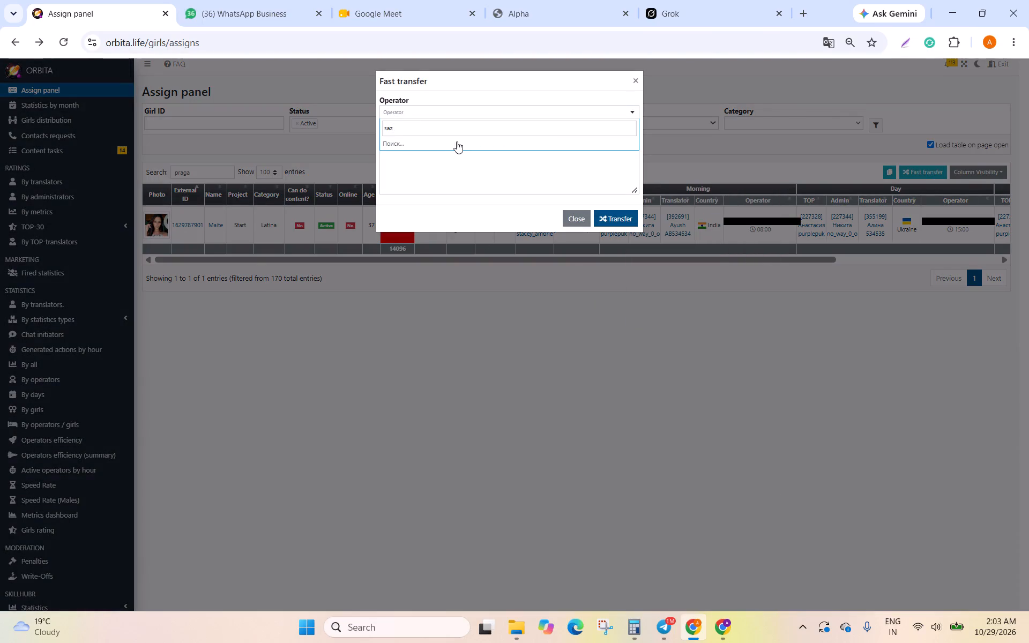
click(455, 144)
click(625, 219)
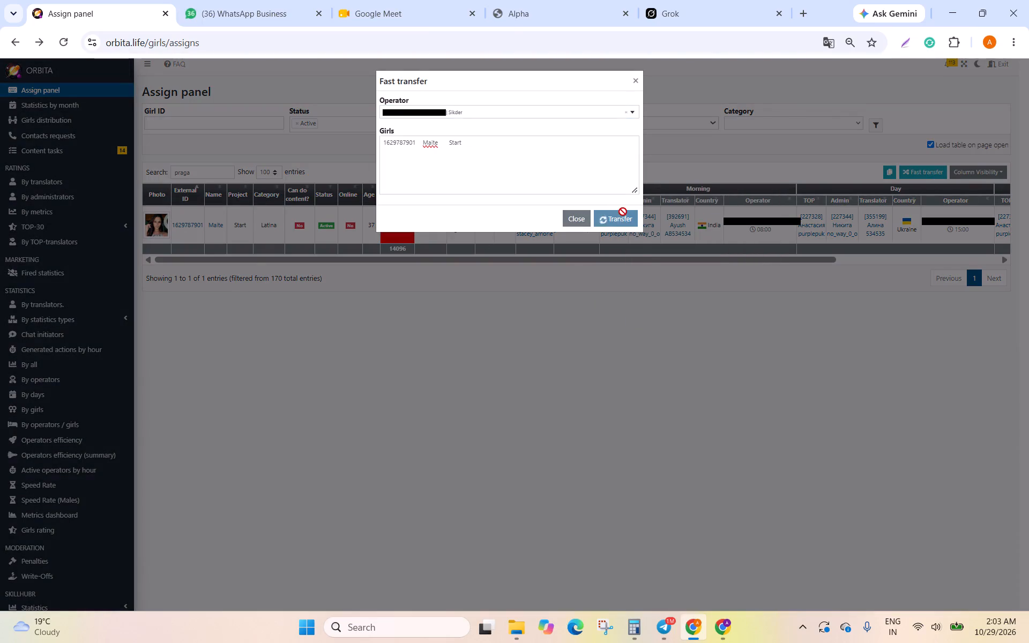
click(578, 244)
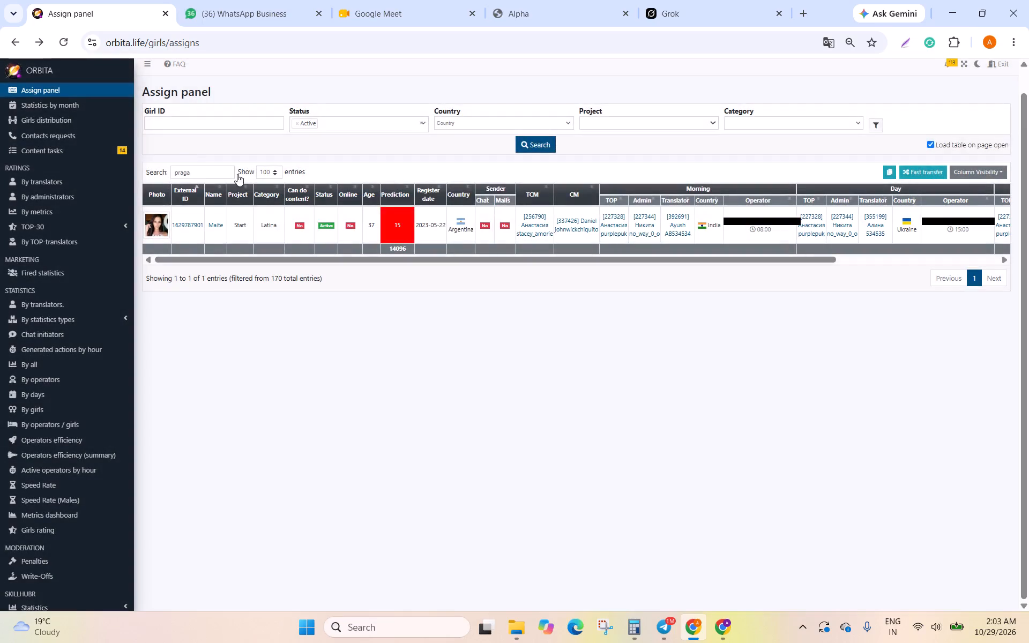
Filter the table by "mohd" and copy the rows from Hanny's ID through Alona's name.
click(226, 174)
text(mohd)
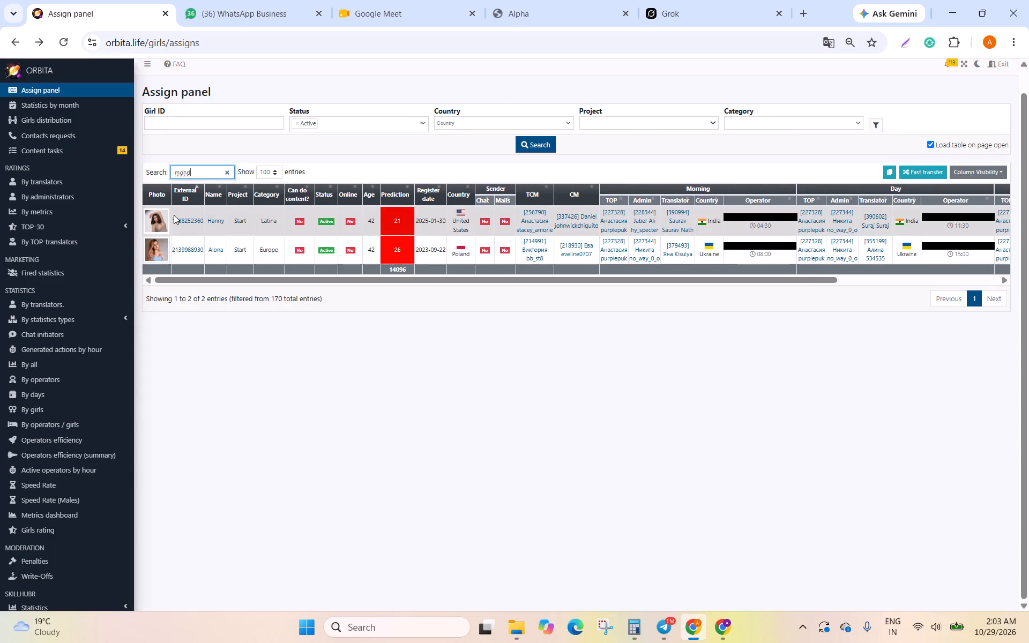
drag(172, 211, 242, 246)
right_click(230, 244)
click(293, 262)
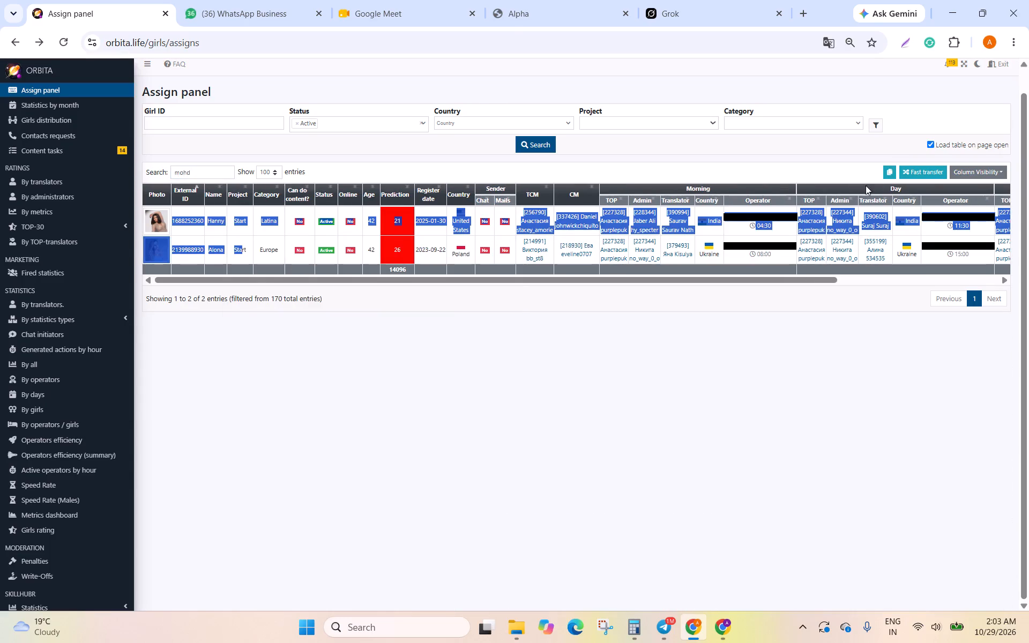
Fast-transfer the copied profiles Hanny and Alona to operator Amit, and close the dialog.
click(924, 173)
right_click(579, 163)
click(614, 320)
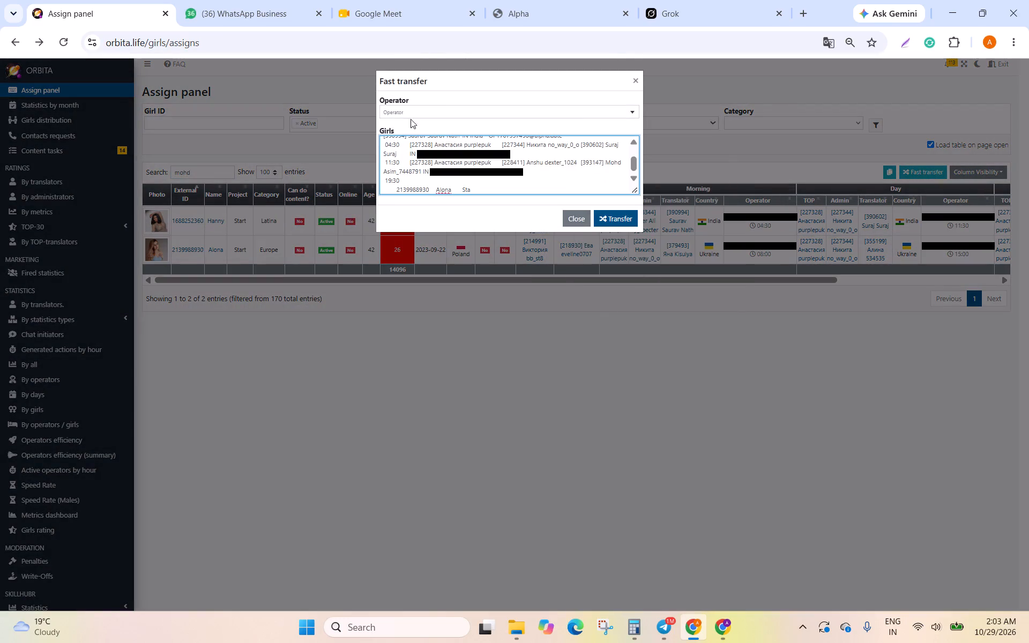
click(411, 114)
click(401, 129)
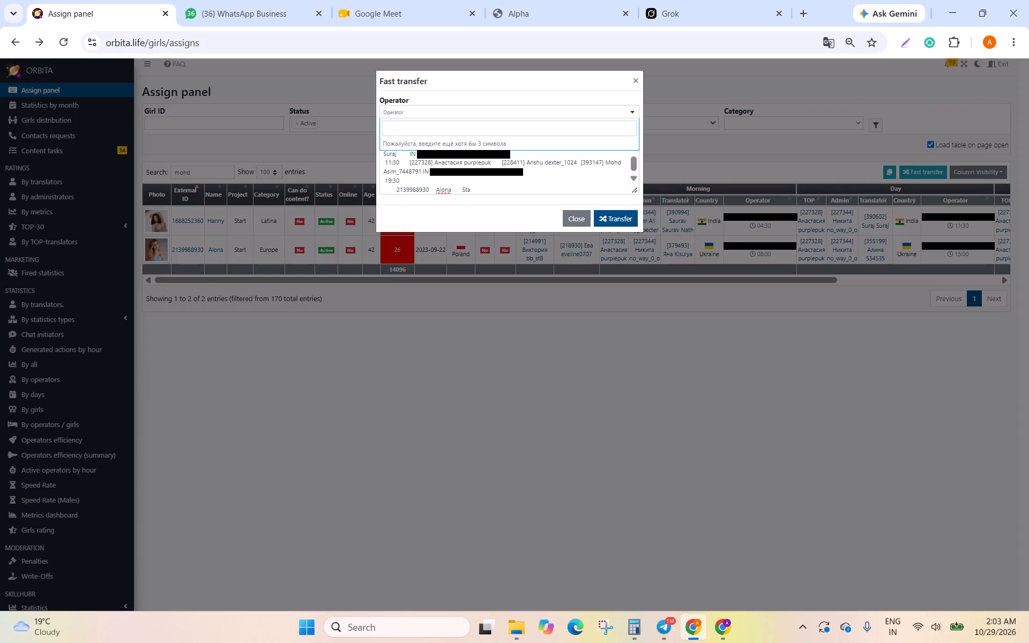
text(amit)
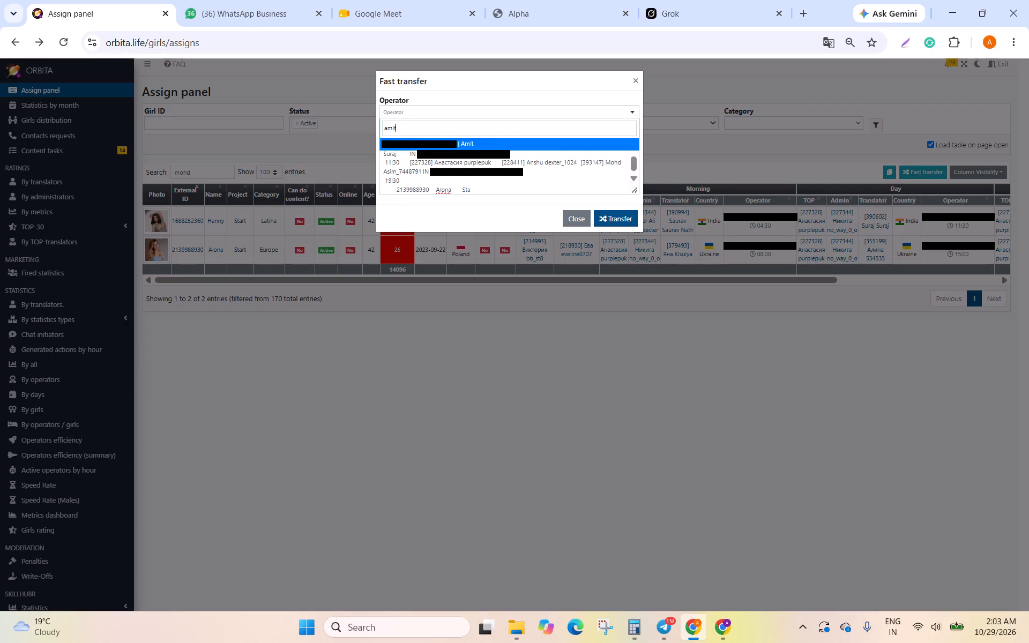
click(450, 143)
click(621, 215)
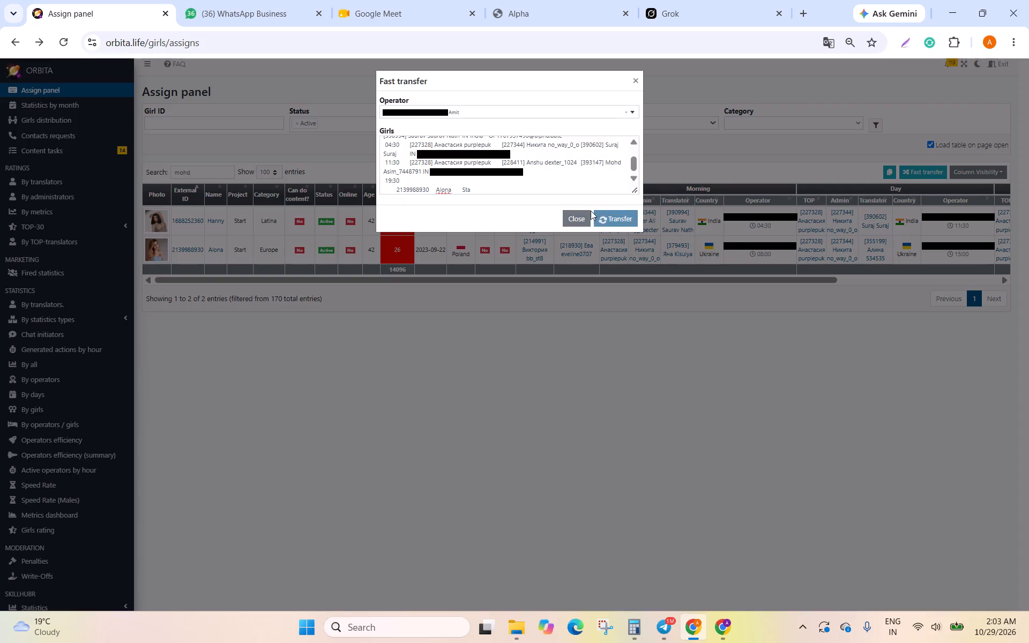
click(581, 244)
Filter the table by "komal" to check the listed profiles.
click(228, 174)
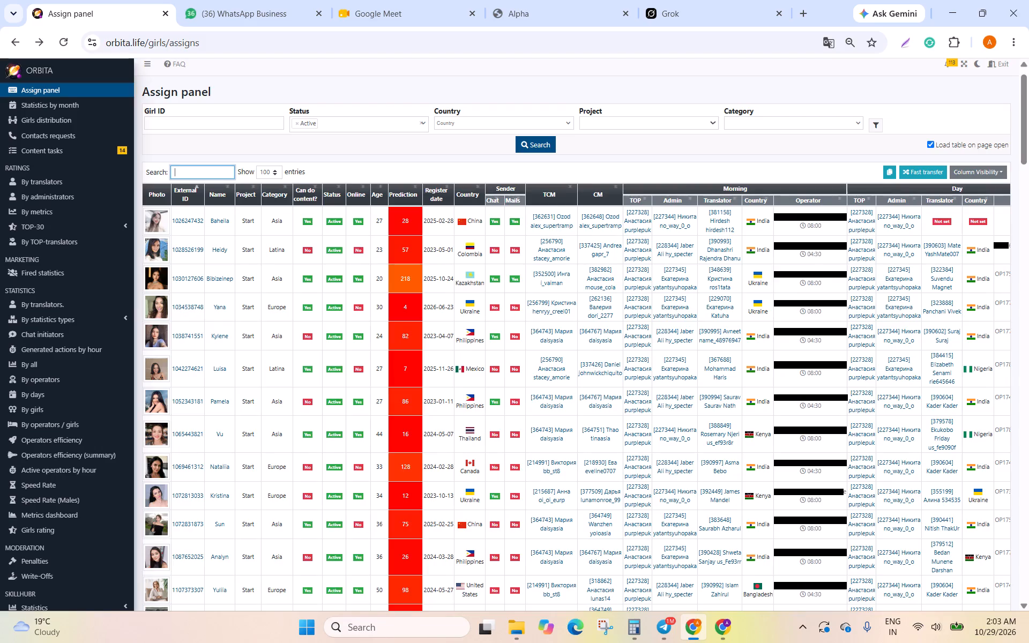
text(komal)
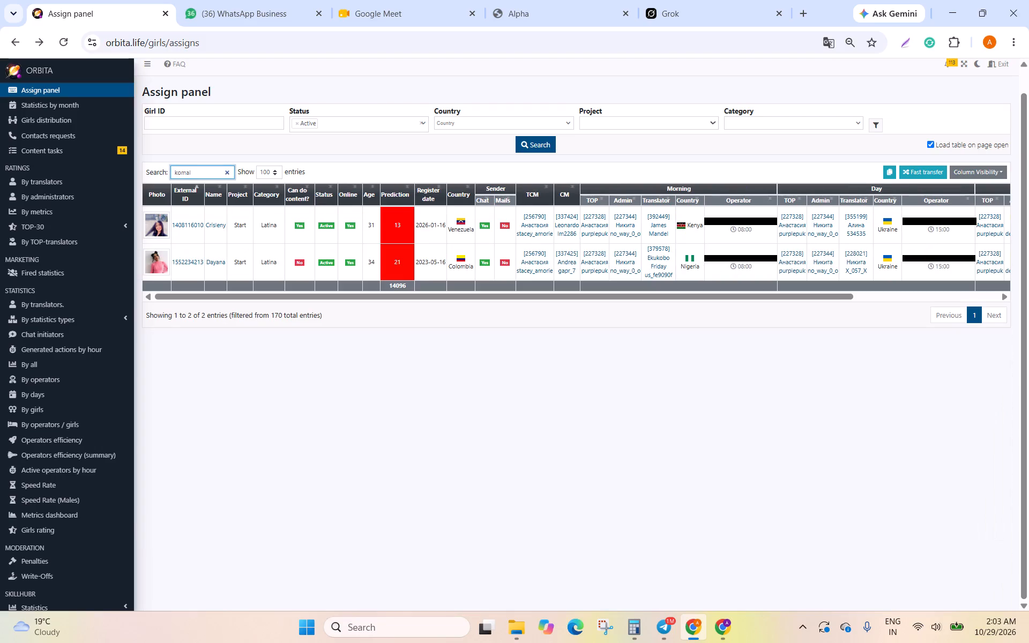
Filter the table by "sanya" and copy the rows from Tran's ID through Fatal's project.
click(227, 173)
text(sanya)
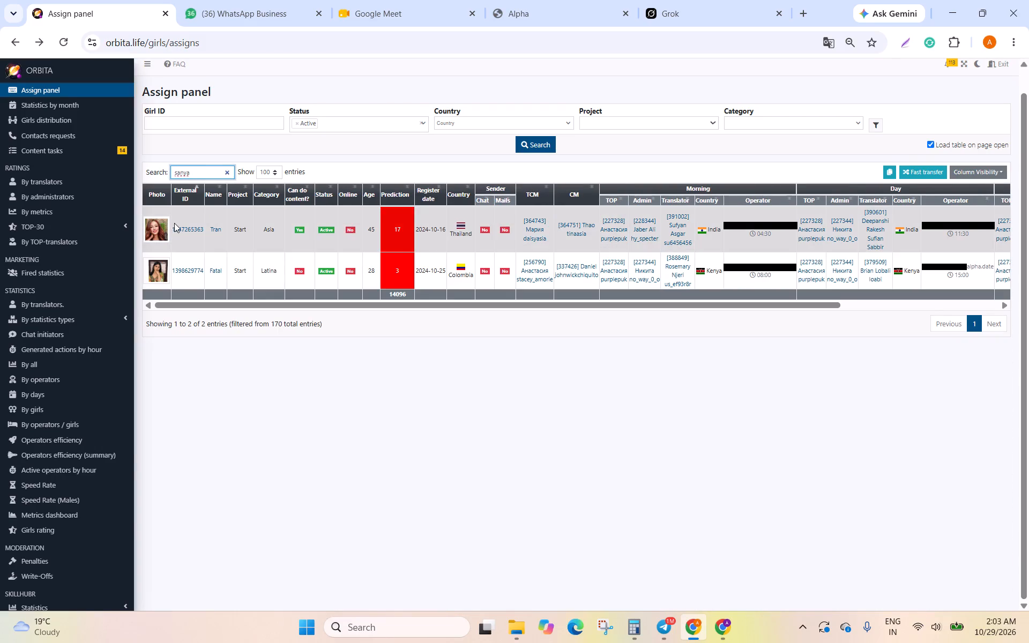
drag(173, 220, 249, 269)
right_click(218, 259)
click(286, 278)
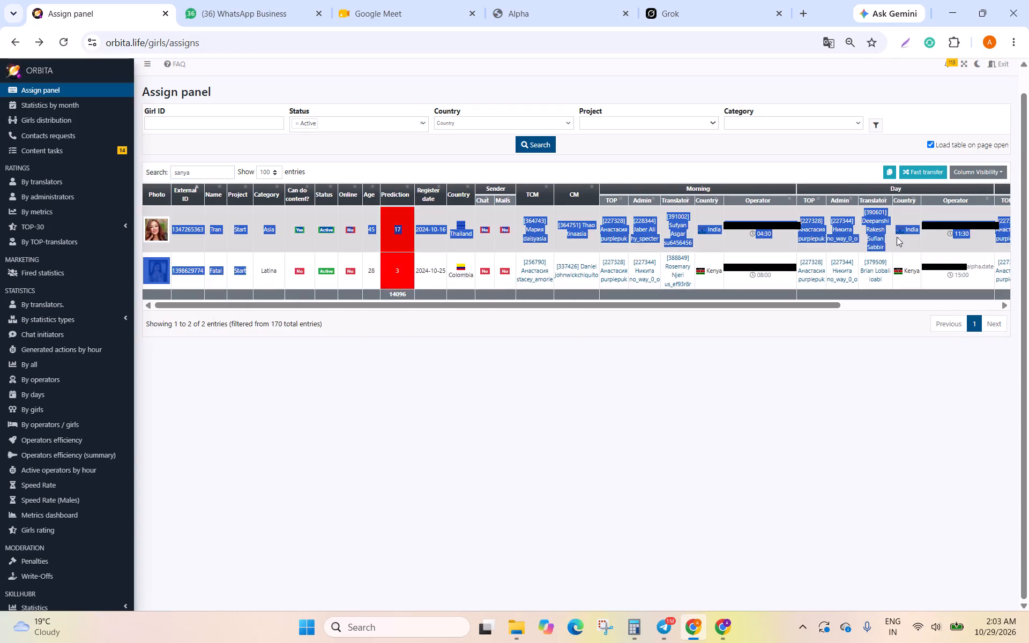
Fast-transfer the copied profiles Tran and Fatal to operator Miguel, found by searching "mig", and close the dialog.
click(919, 177)
right_click(542, 159)
click(569, 316)
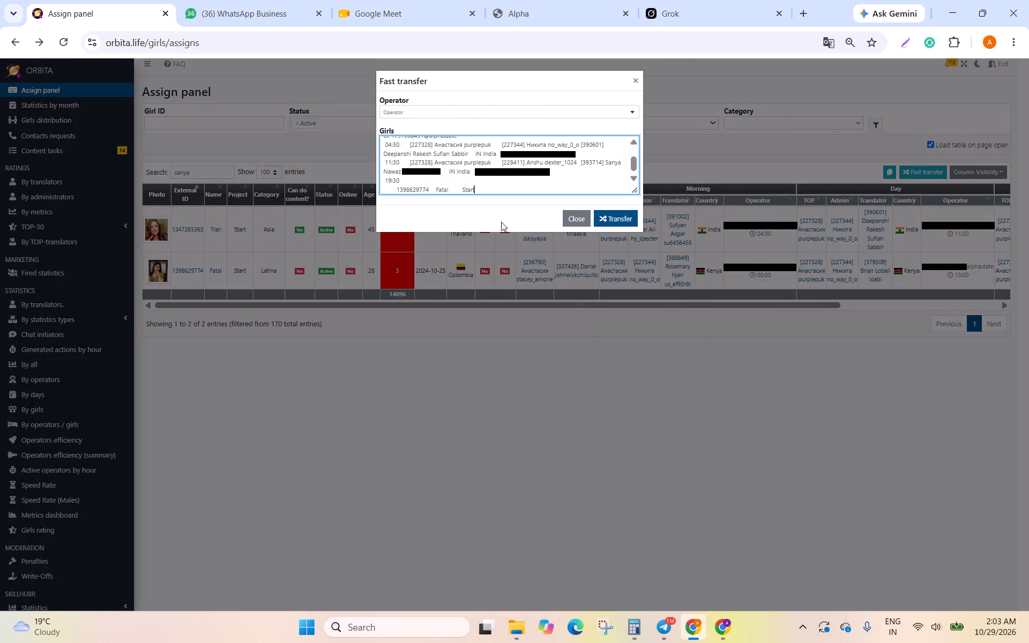
click(419, 110)
click(406, 121)
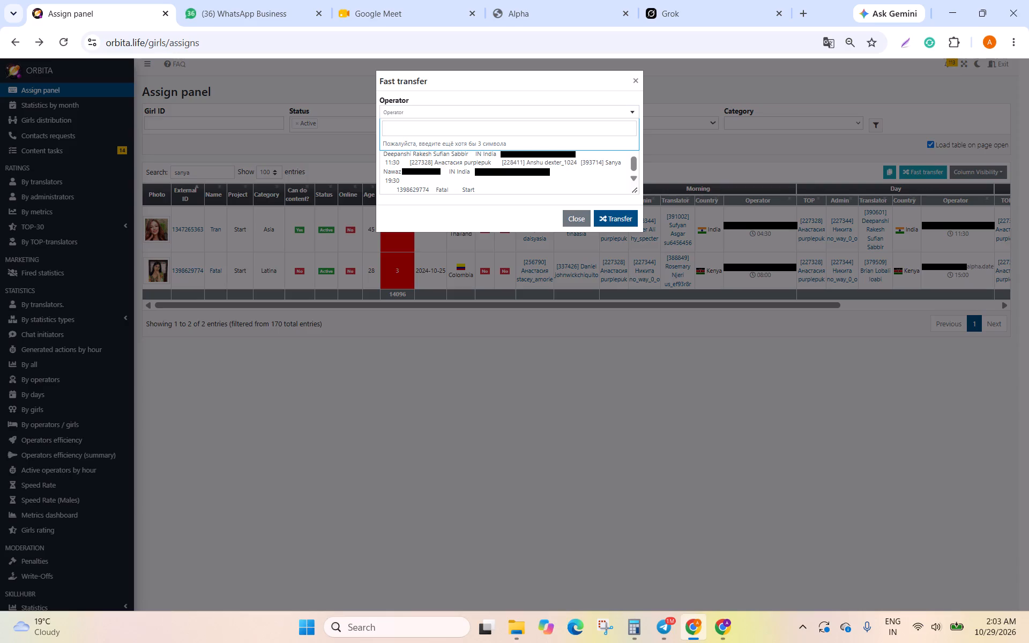
text(mig)
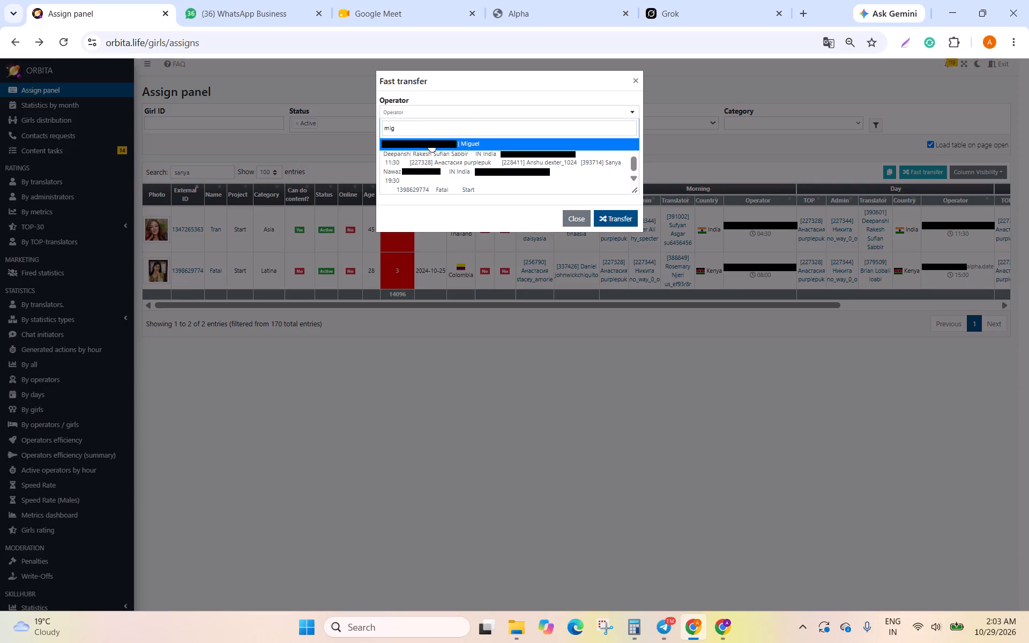
click(430, 140)
click(620, 221)
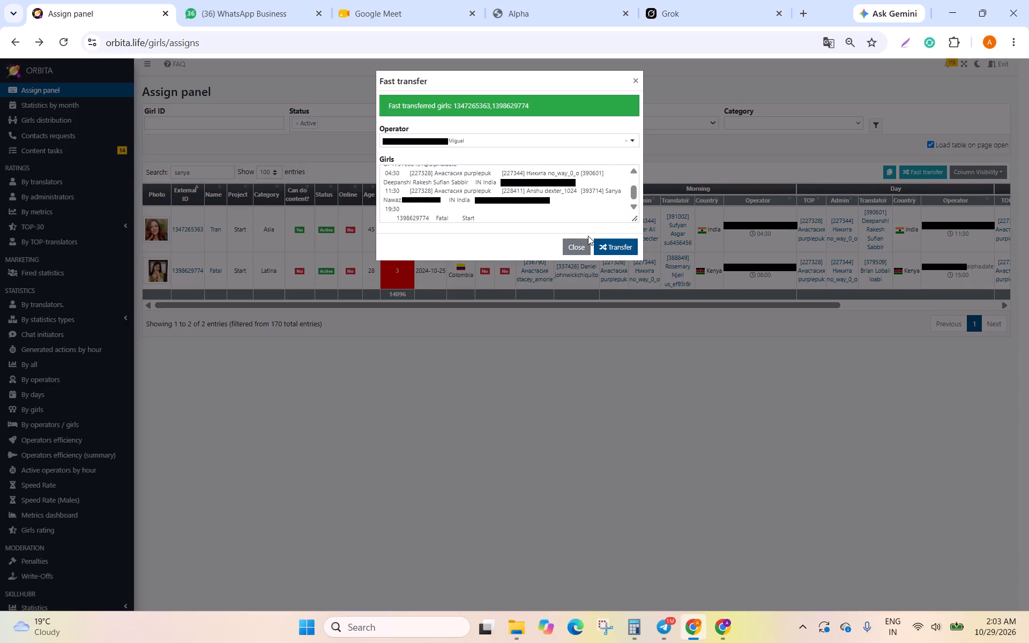
click(583, 242)
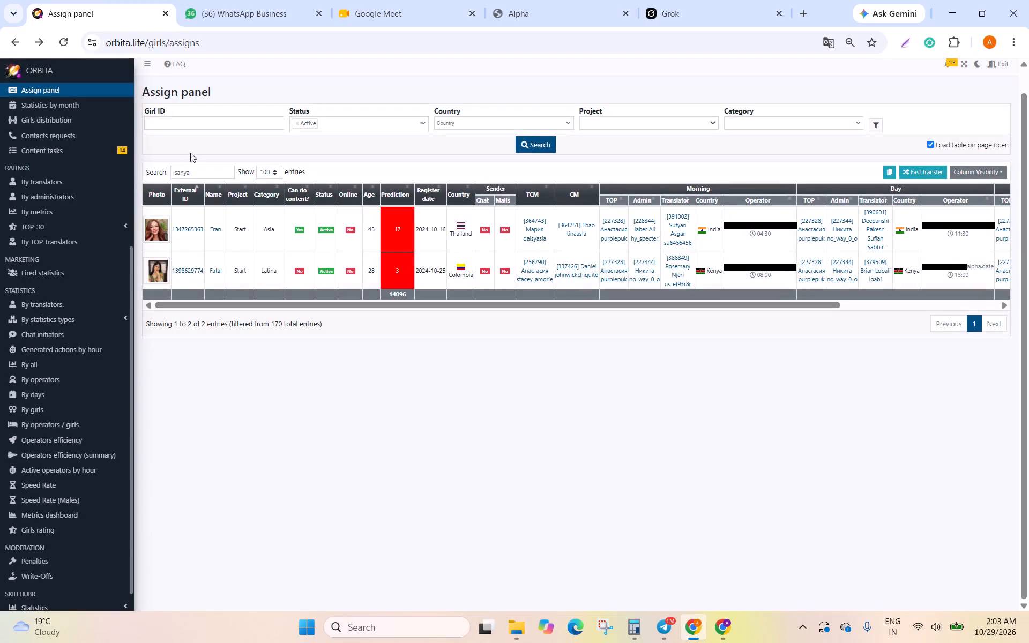
Clear the "sanya" filter from the table search.
click(226, 175)
click(225, 173)
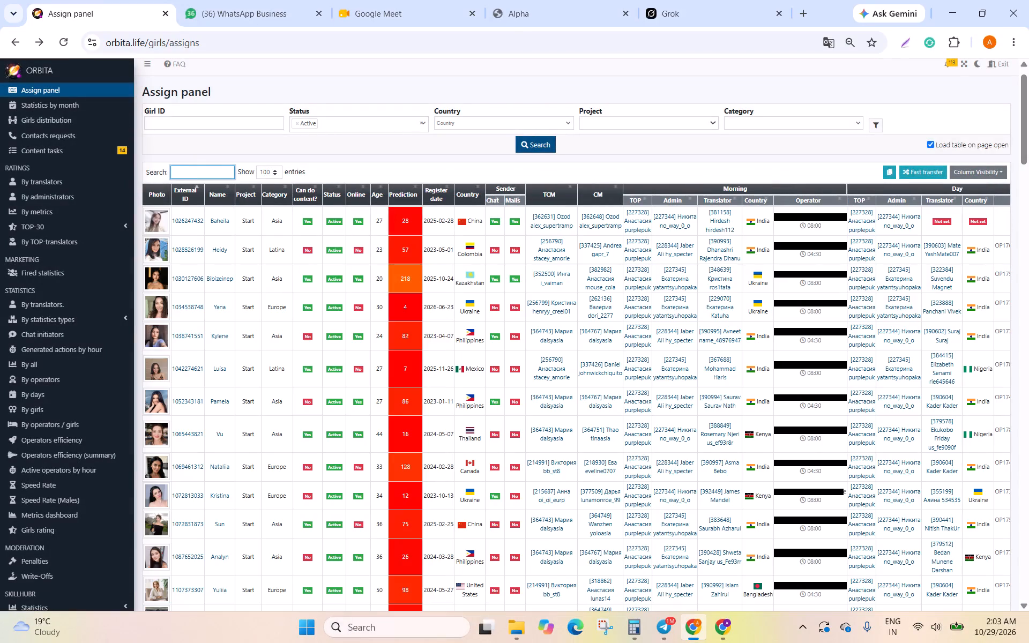
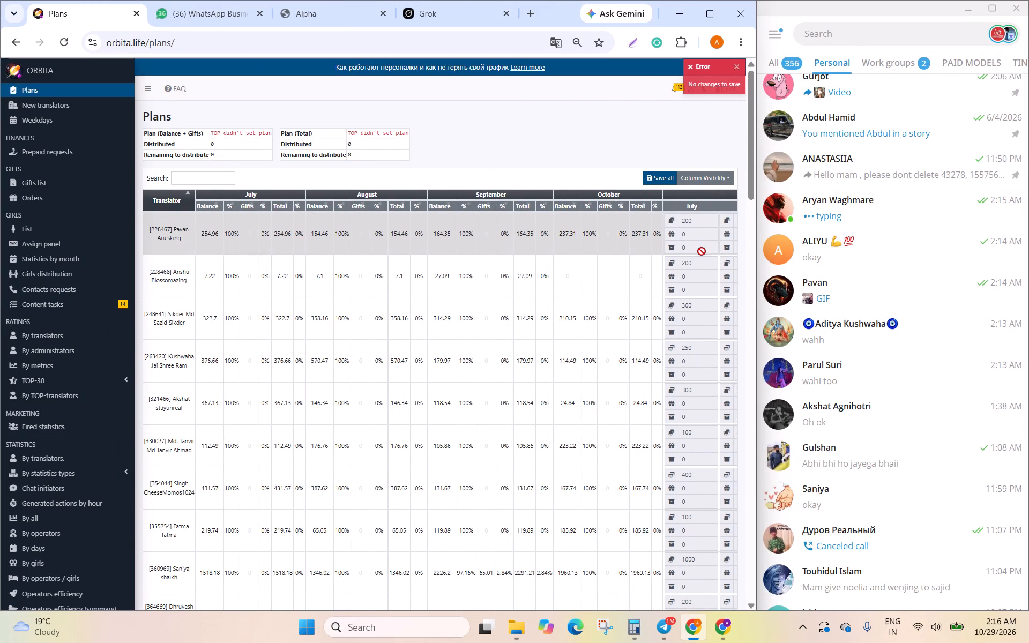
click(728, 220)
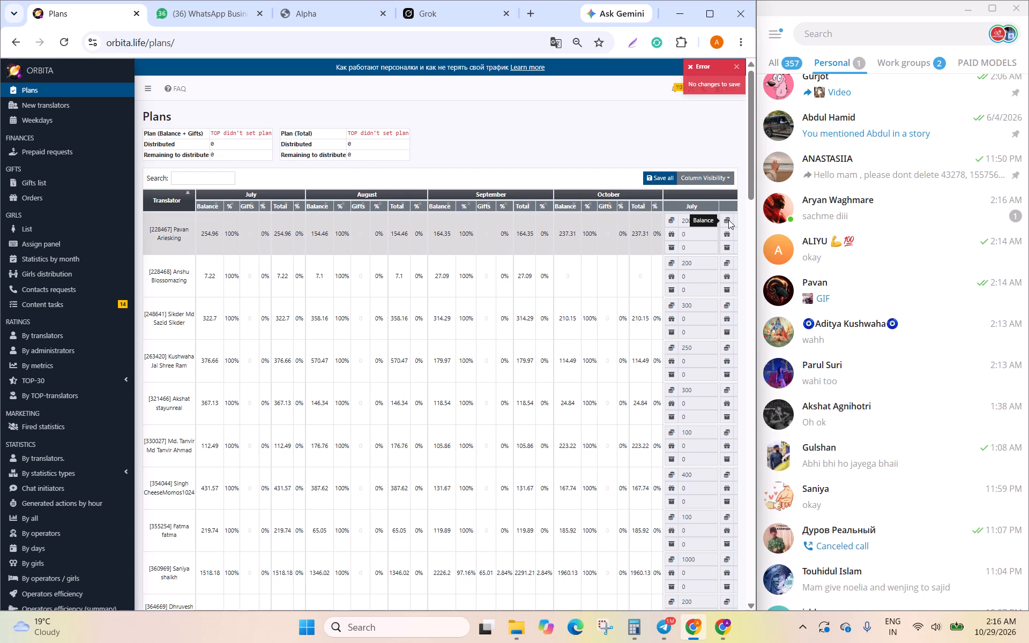
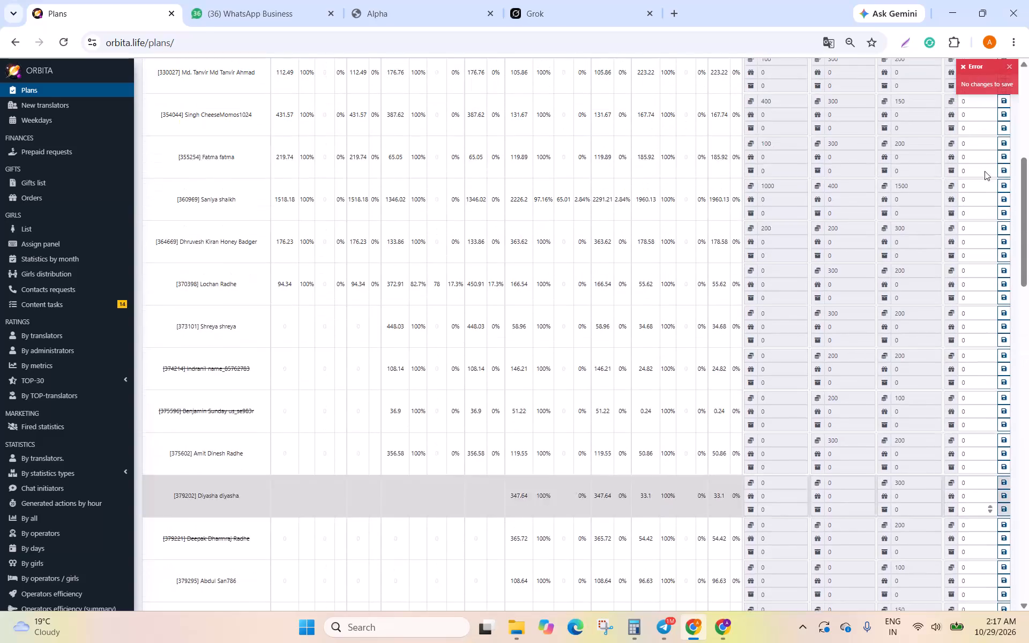
Set the October balance plan for translator Anshu to 200 and save it.
scroll(996, 167, up, 10)
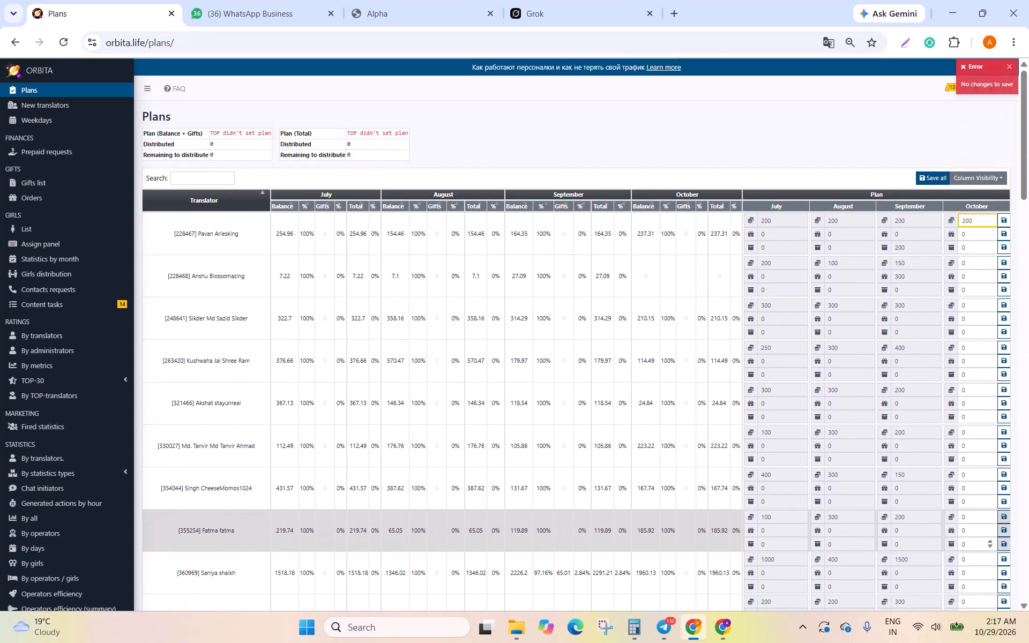
scroll(996, 167, up, 2)
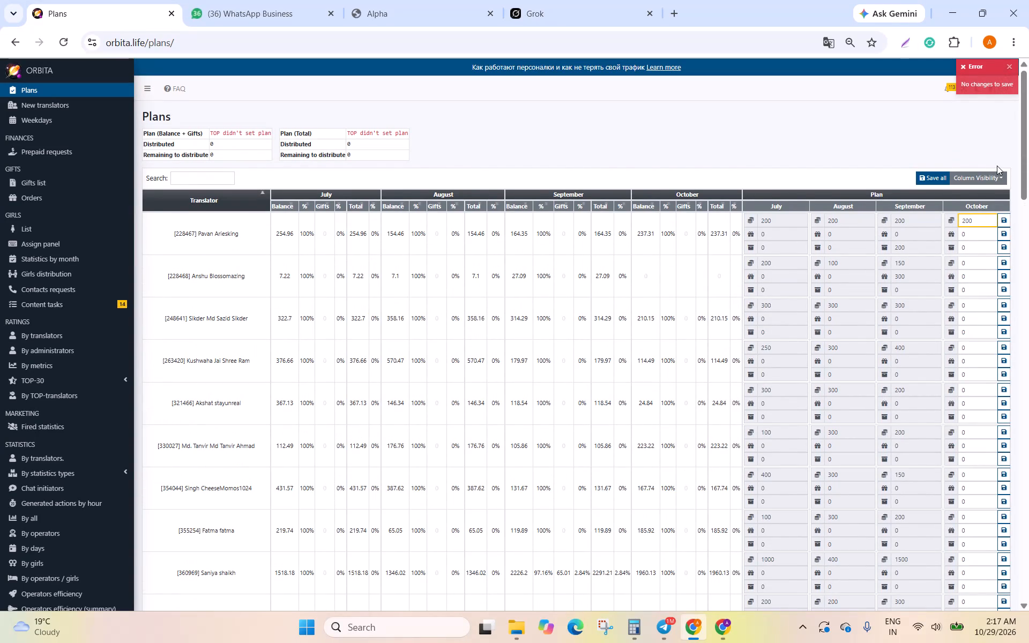
click(971, 265)
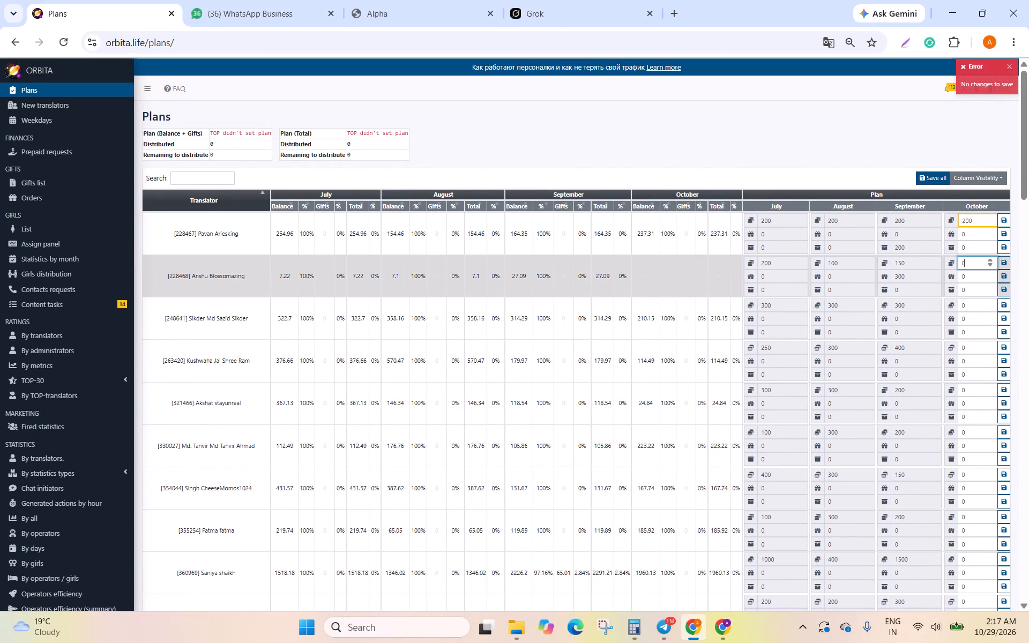
text(2=)
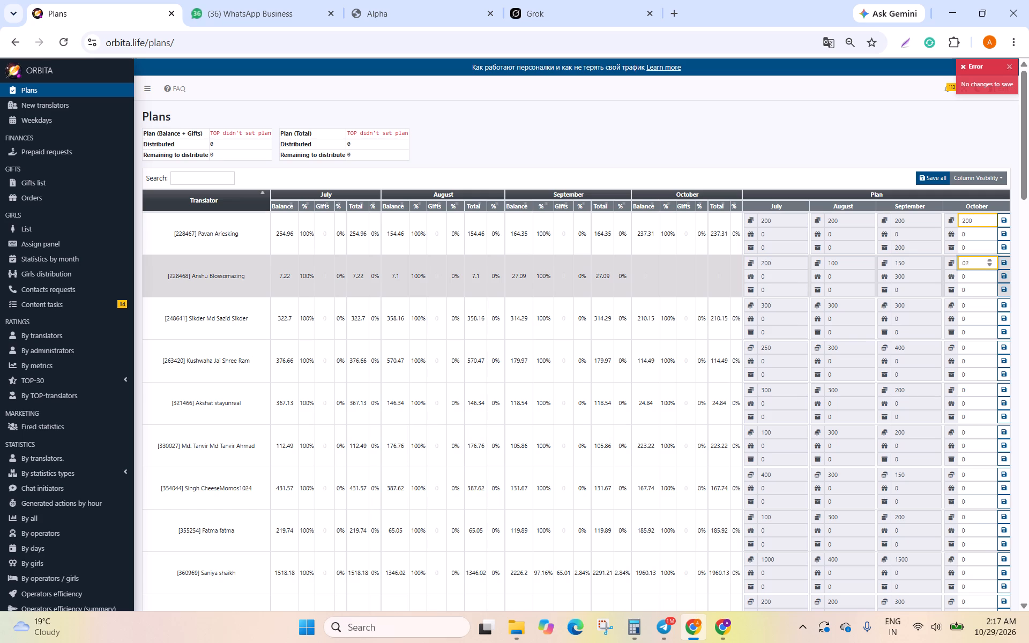
key(BackSpace)
key(BackSpace)
key(BackSpace)
text(200)
click(1004, 268)
Set the October balance plan for translator Sikder to 300 and save it.
click(966, 305)
key(BackSpace)
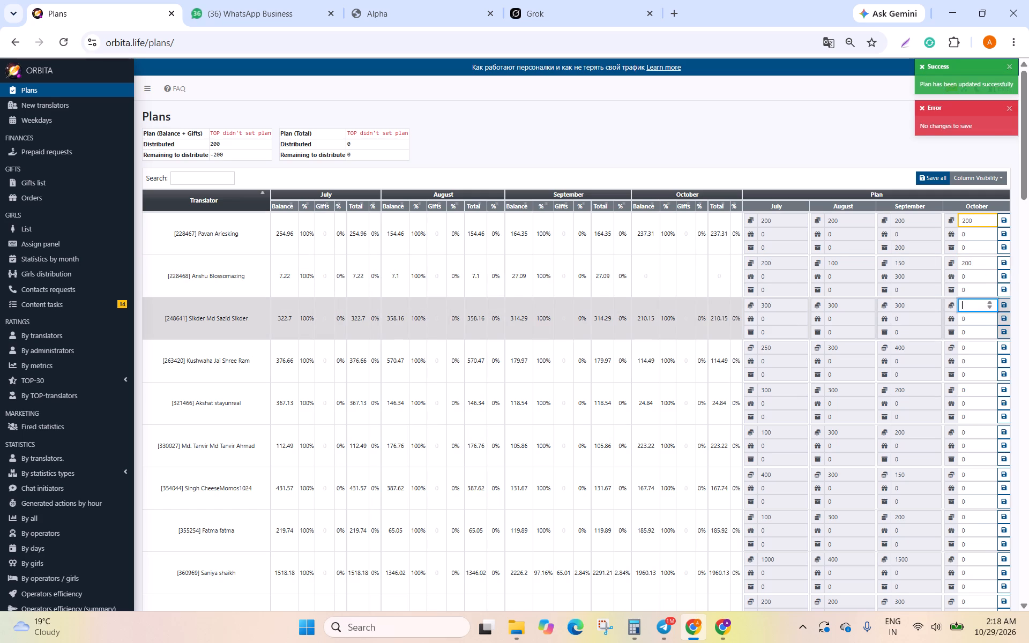
key(BackSpace)
text(300)
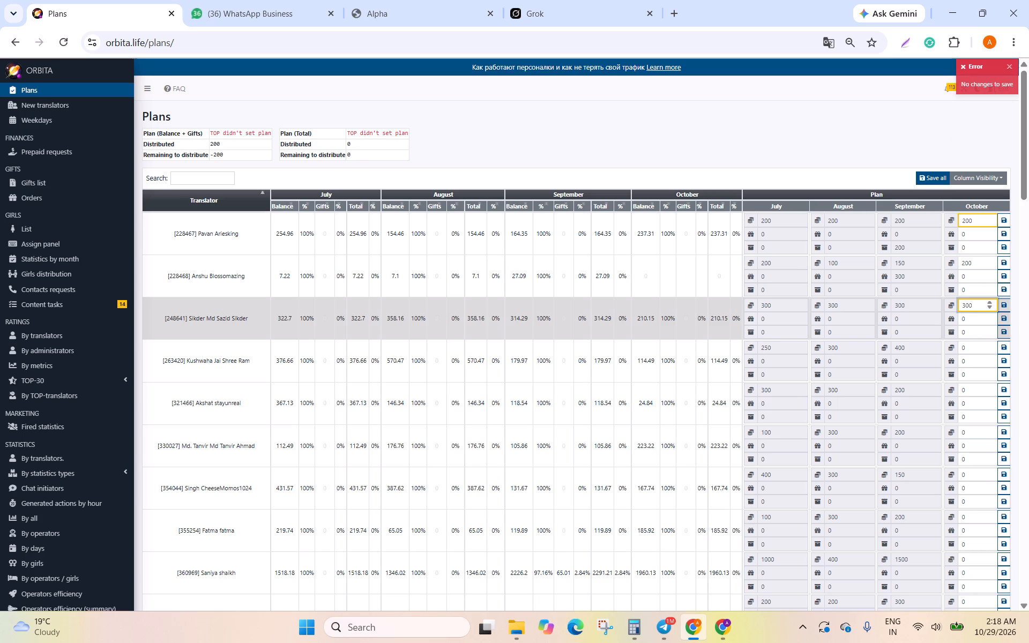
click(1001, 305)
Set the October balance plan for translator Kushwaha to 300 and save it.
click(966, 349)
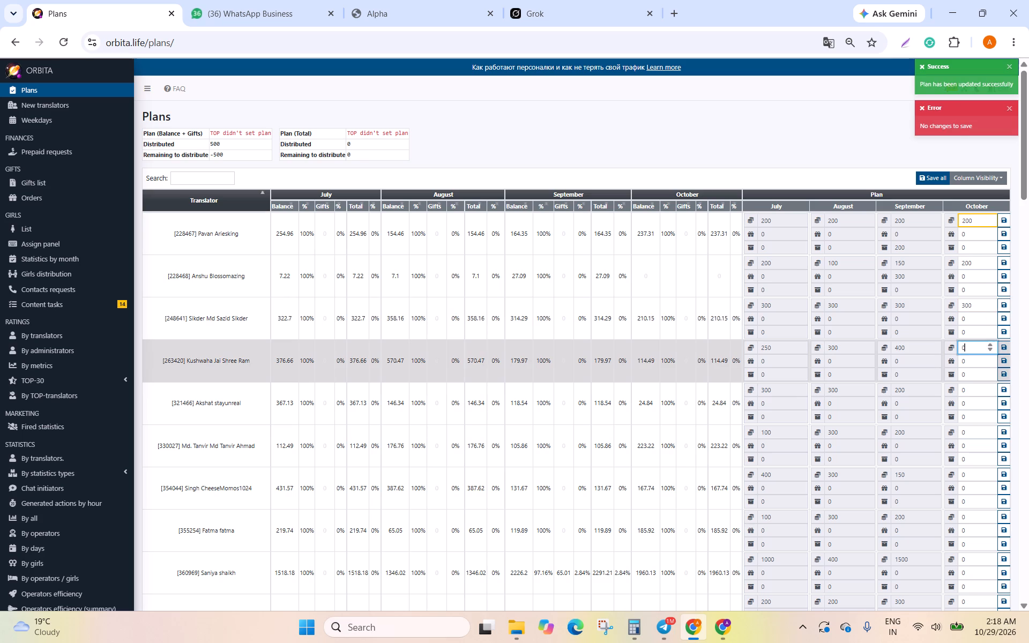
key(BackSpace)
key(BackSpace)
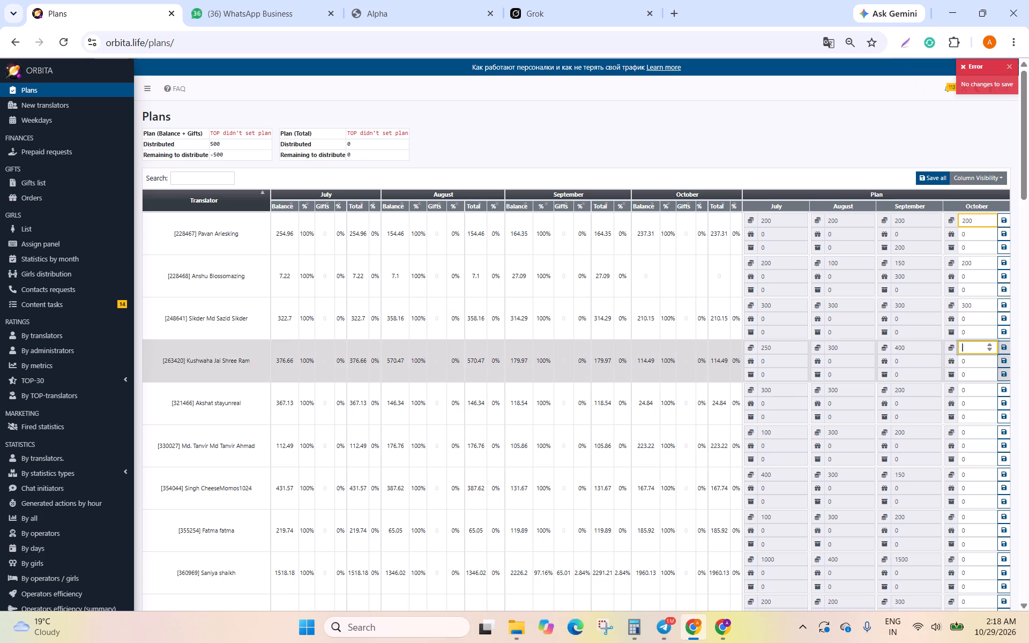
text(300)
click(1001, 349)
Set the October balance plan for translator Akshat to 200 and save it.
click(969, 393)
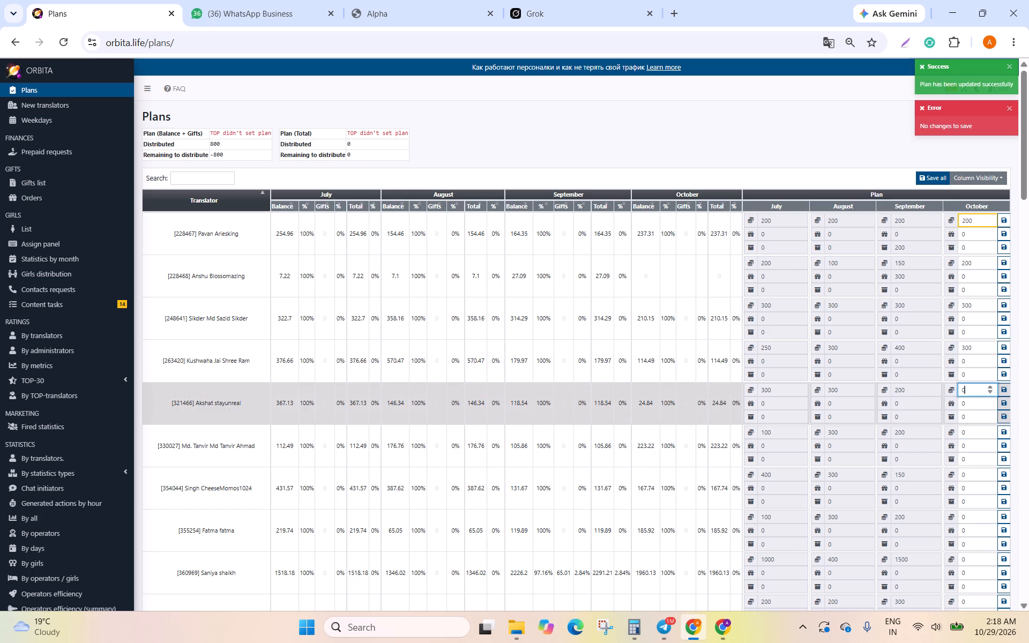
key(BackSpace)
key(BackSpace)
key(BackSpace)
text(200)
click(1003, 394)
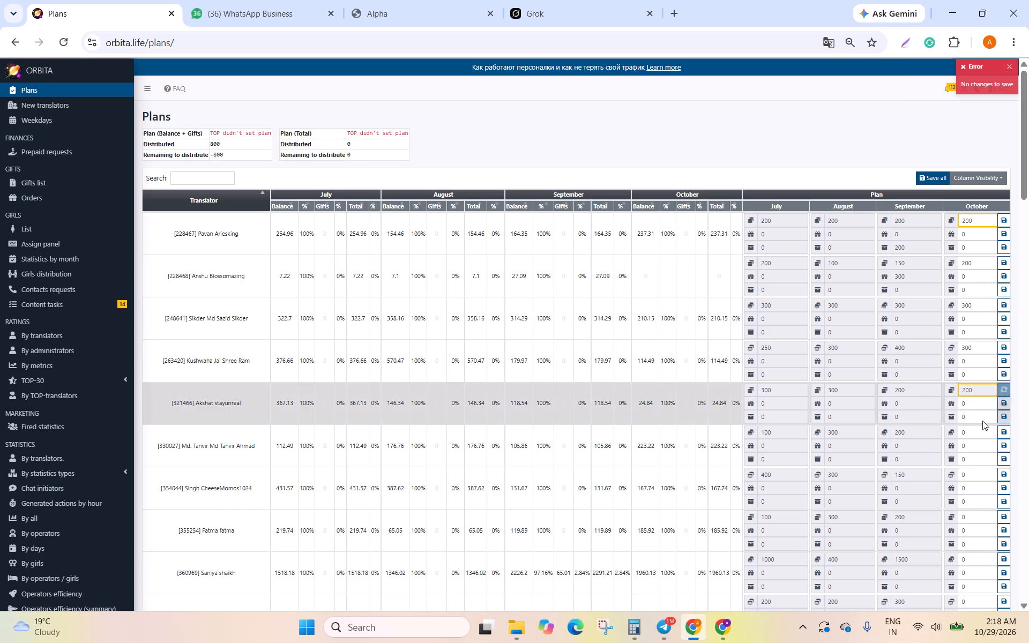
Set the October balance plan for translator Tanvir to 200 and save it.
click(968, 433)
key(BackSpace)
key(BackSpace)
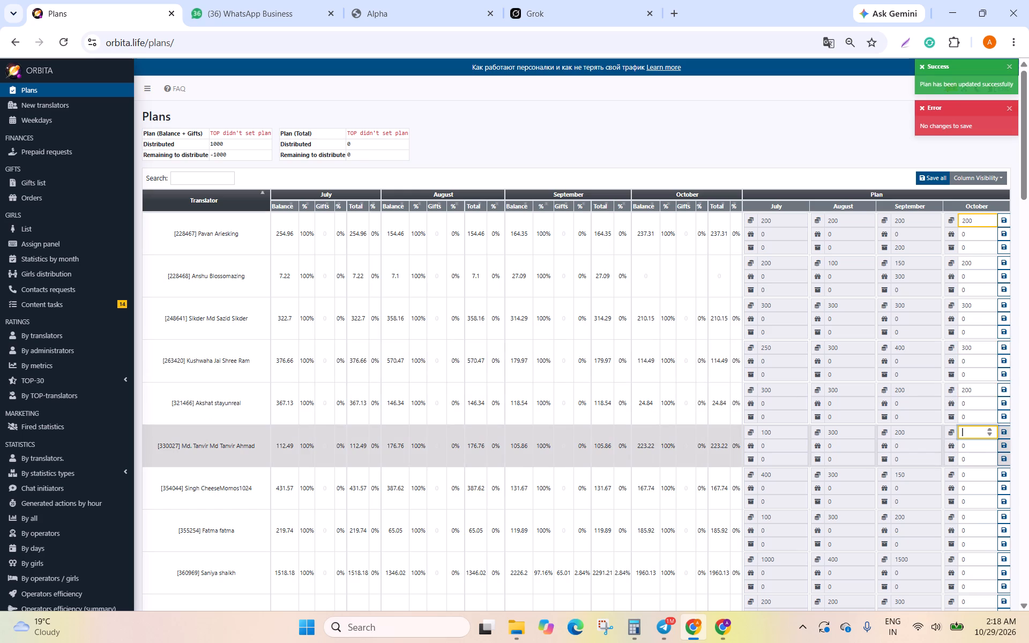
key(BackSpace)
text(200)
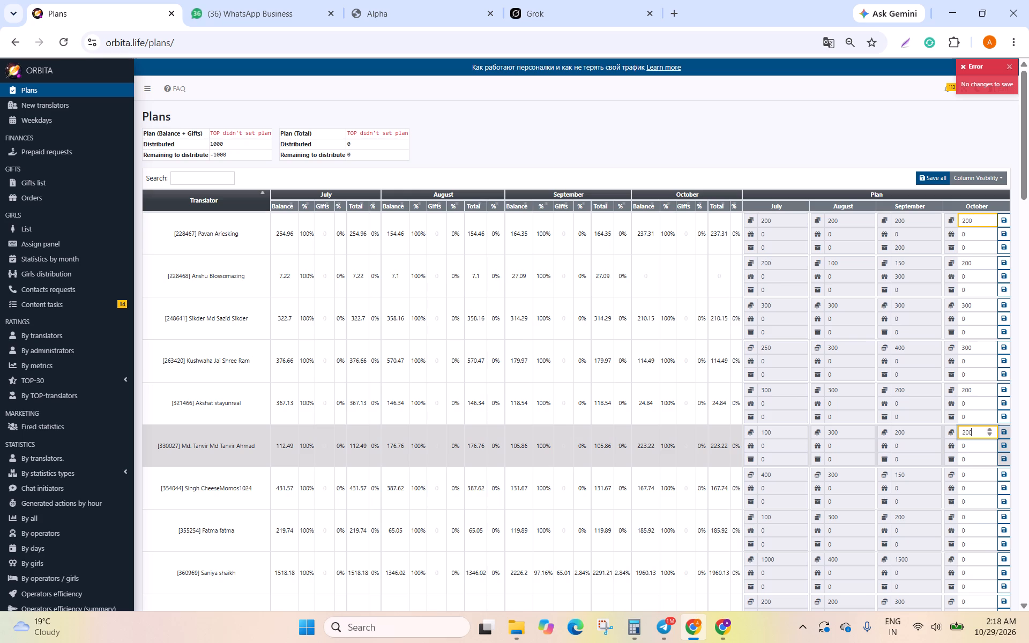
click(1008, 430)
Set the October balance plan for translator Singh, in the row below Tanvir, to 200 and save it.
click(975, 474)
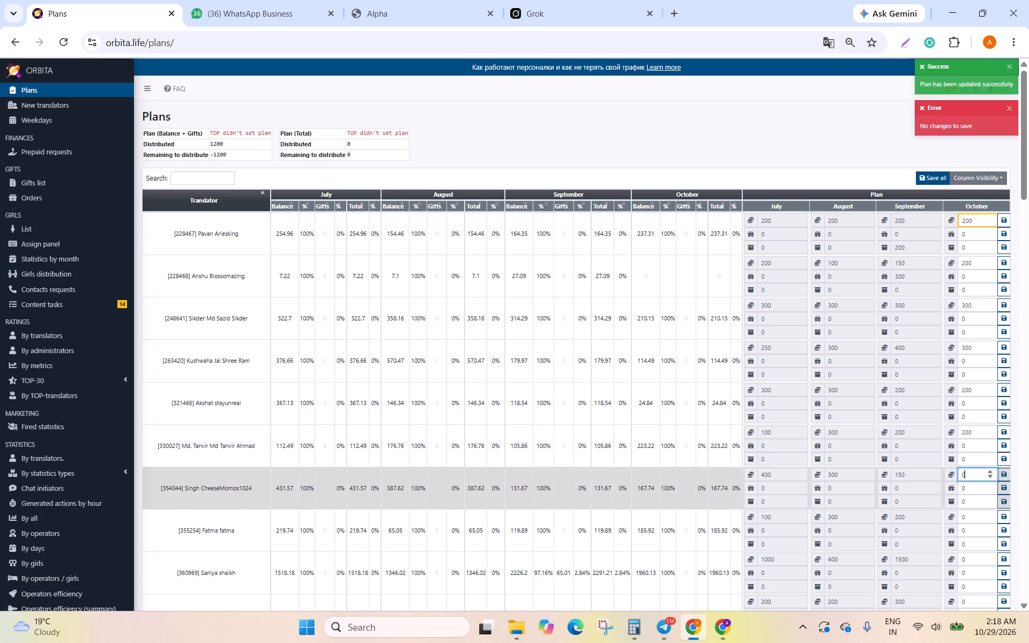
key(BackSpace)
key(BackSpace)
text(200)
click(1002, 477)
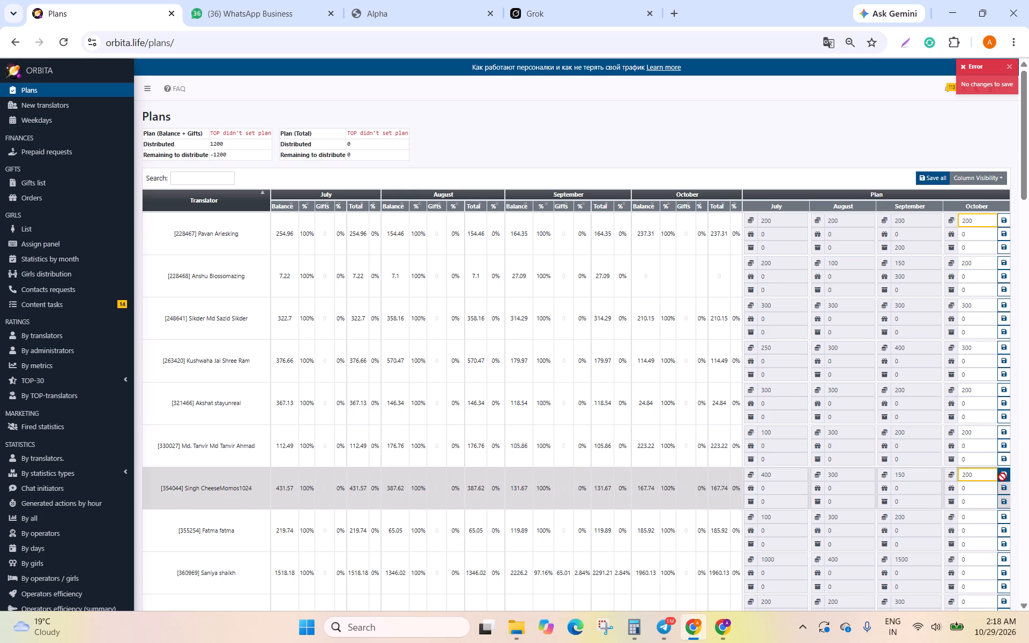
Set the October balance plan for translator Fatma to 200 and save it.
click(973, 520)
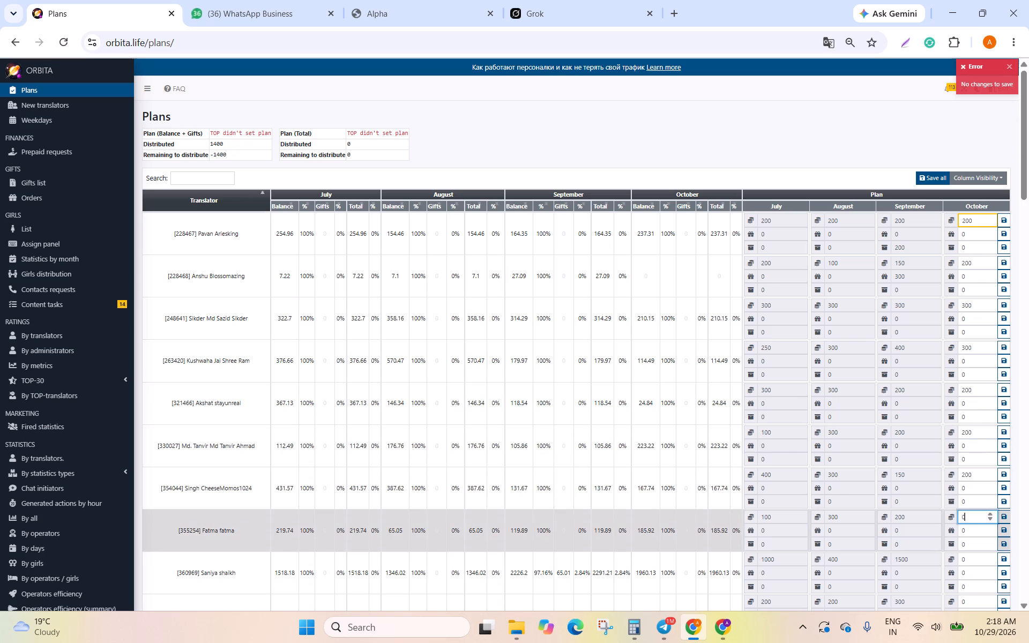
key(BackSpace)
text(200)
click(1000, 519)
Set the October balance plan for translator Saniya to 1500 and save it.
scroll(979, 548, down, 1)
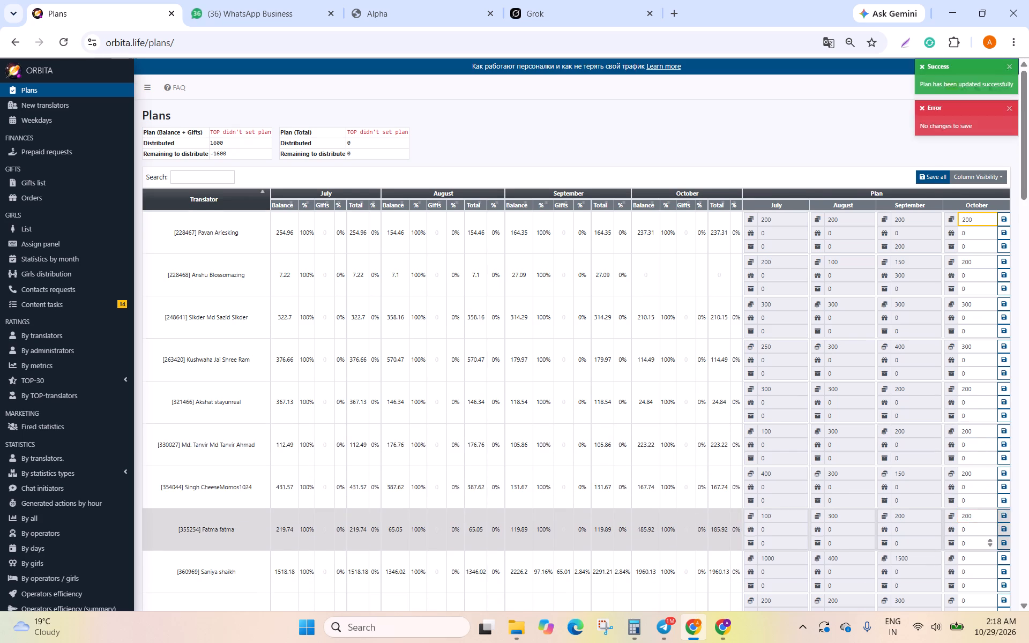
scroll(979, 548, down, 1)
click(965, 424)
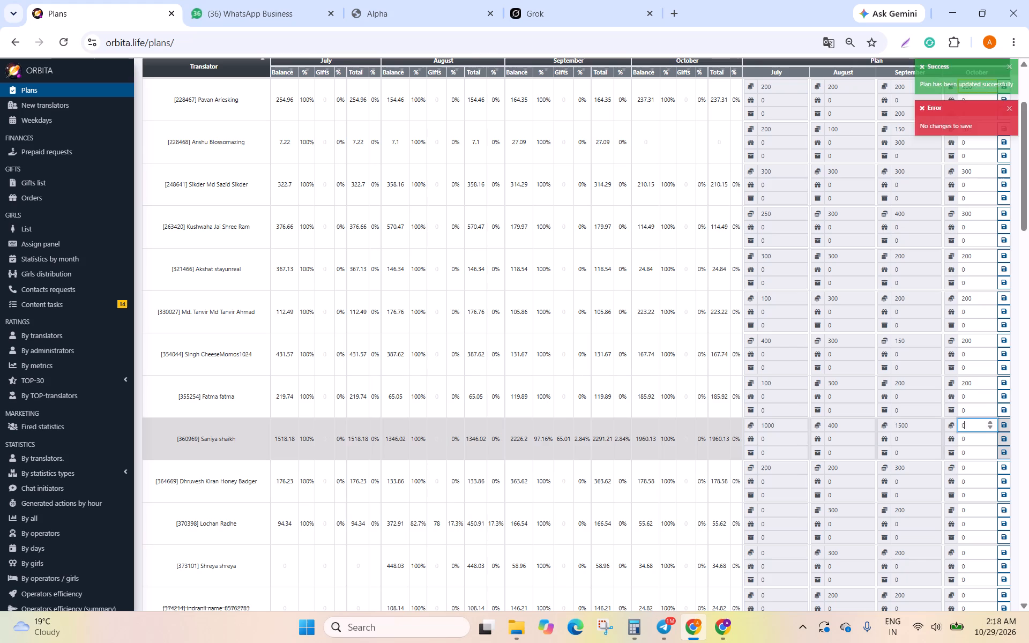
key(BackSpace)
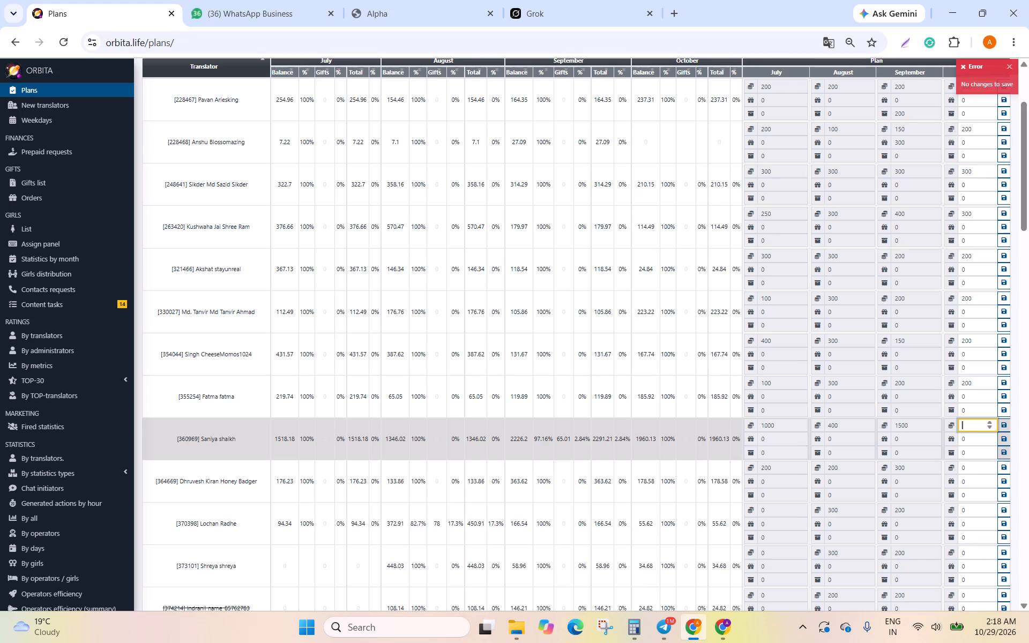
text(1500)
click(1003, 428)
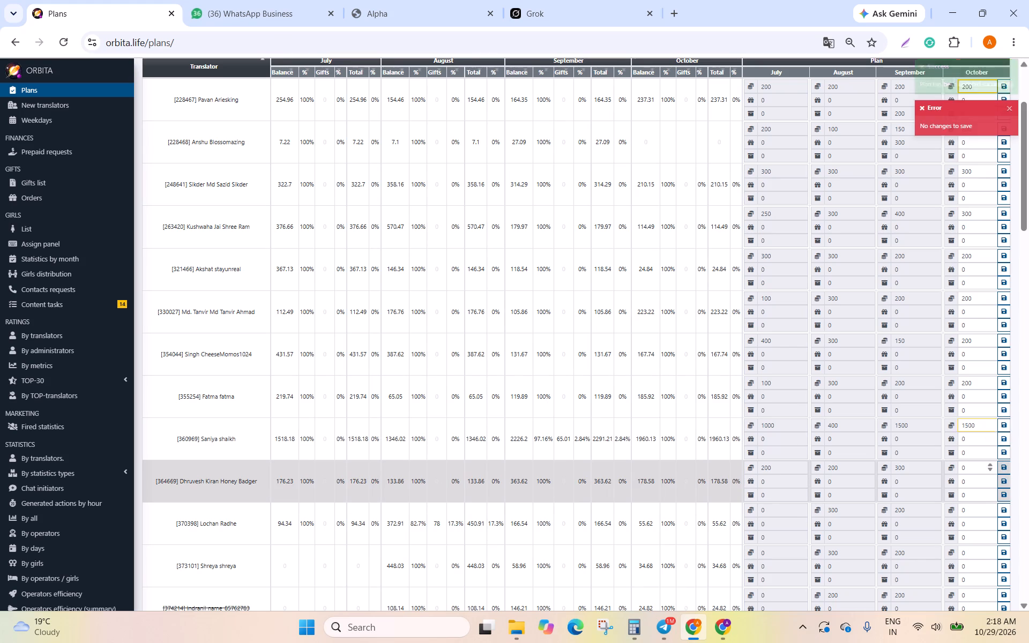
Set the October balance plan for translator Dhruvesh to 200 and save it.
click(974, 469)
key(BackSpace)
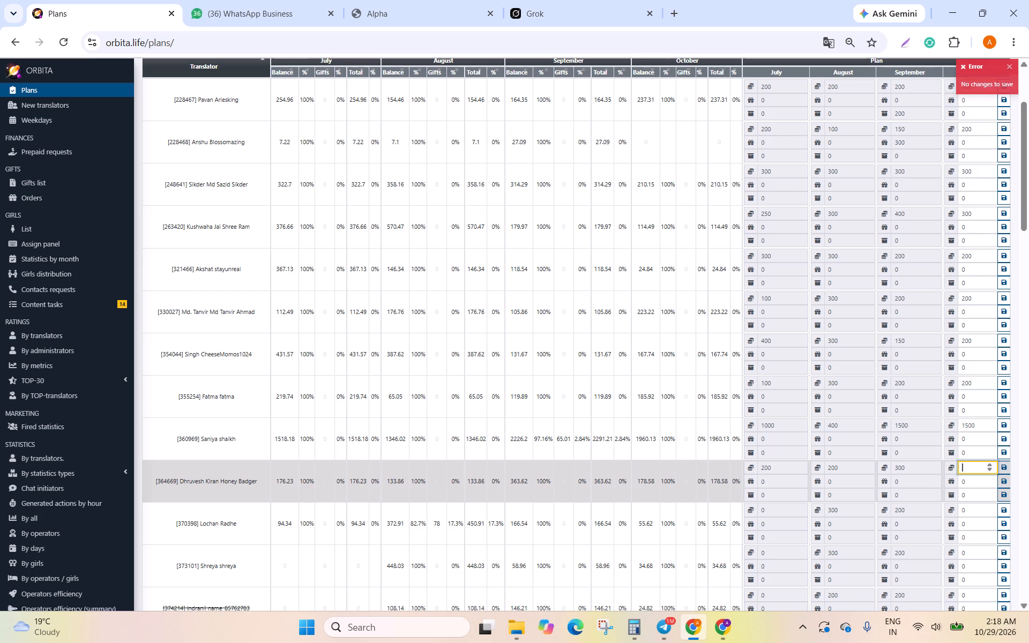
text(200)
click(1007, 469)
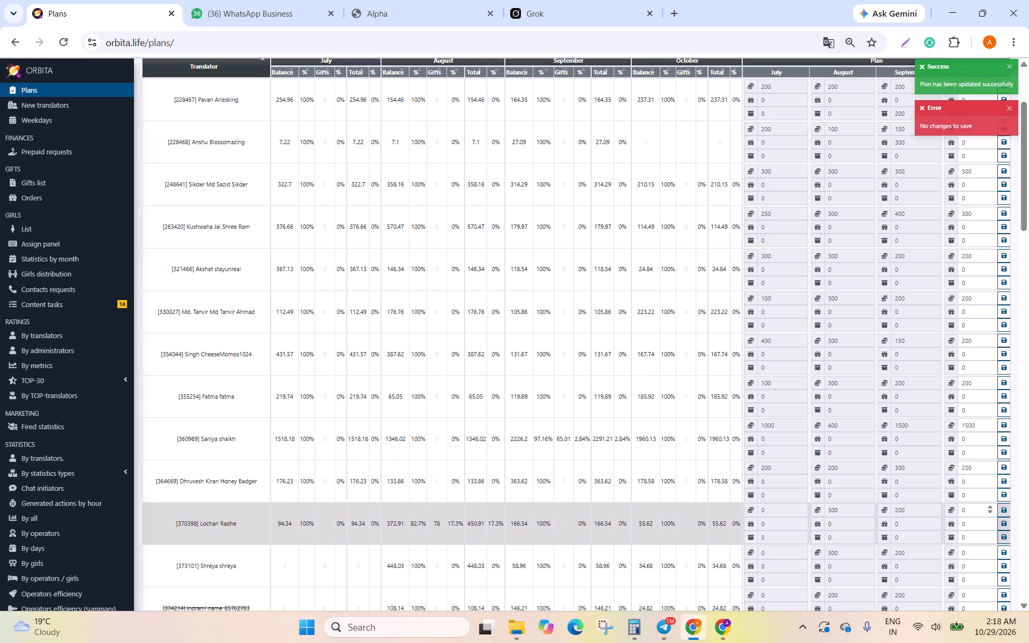
Set the October balance plan for translator Lochan to 200 and save it.
click(972, 512)
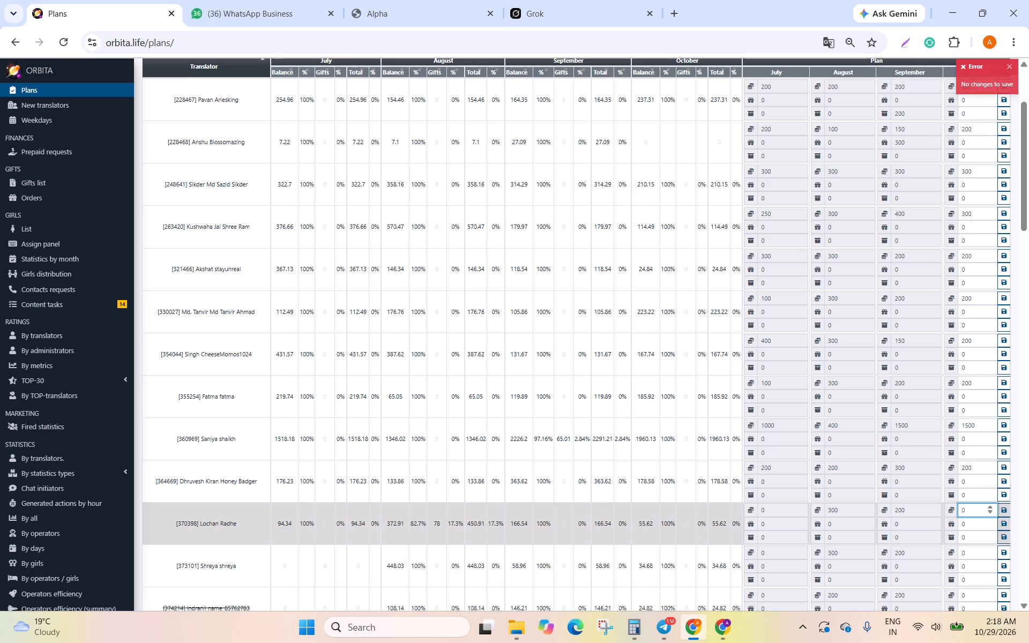
key(2)
text(00)
key(BackSpace)
key(BackSpace)
key(BackSpace)
key(BackSpace)
key(BackSpace)
text(200)
click(1004, 510)
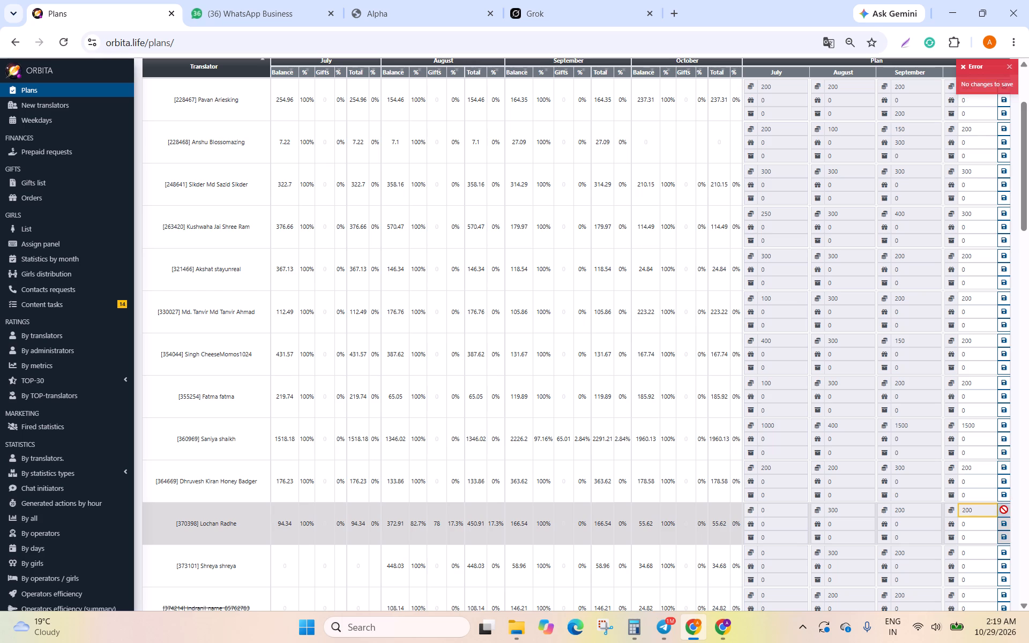
Set the October balance plan for translator Shreya to 200 and save it.
scroll(973, 514, down, 1)
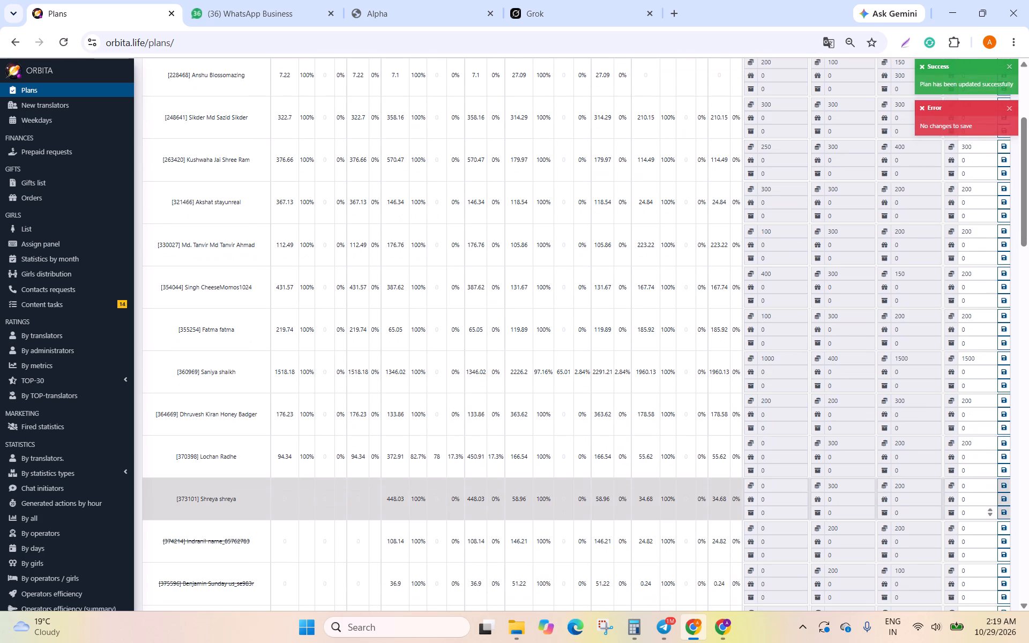
click(968, 487)
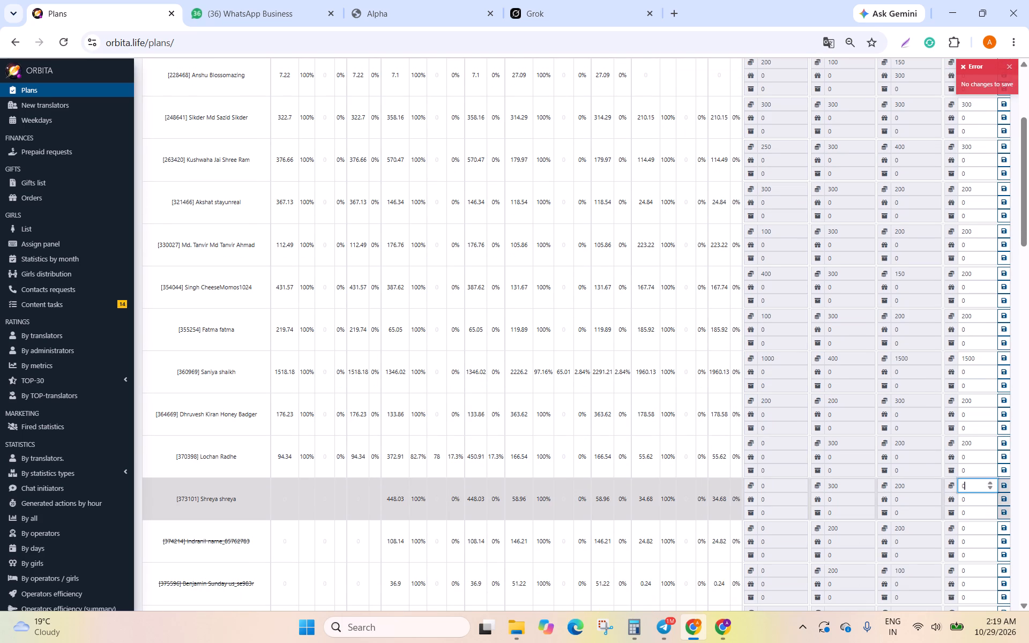
key(BackSpace)
key(BackSpace)
text(200)
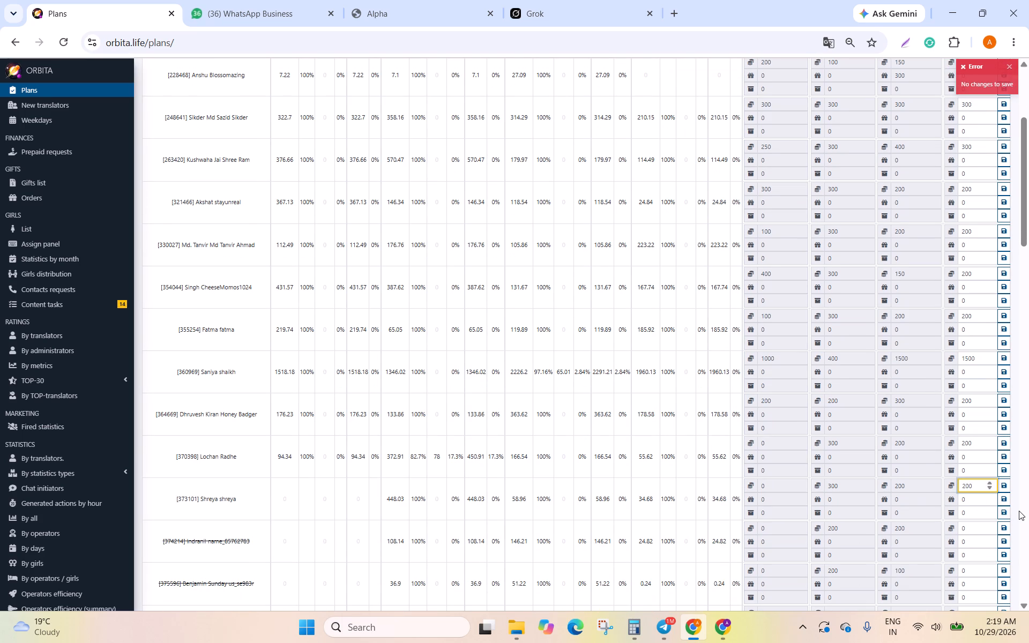
click(1009, 490)
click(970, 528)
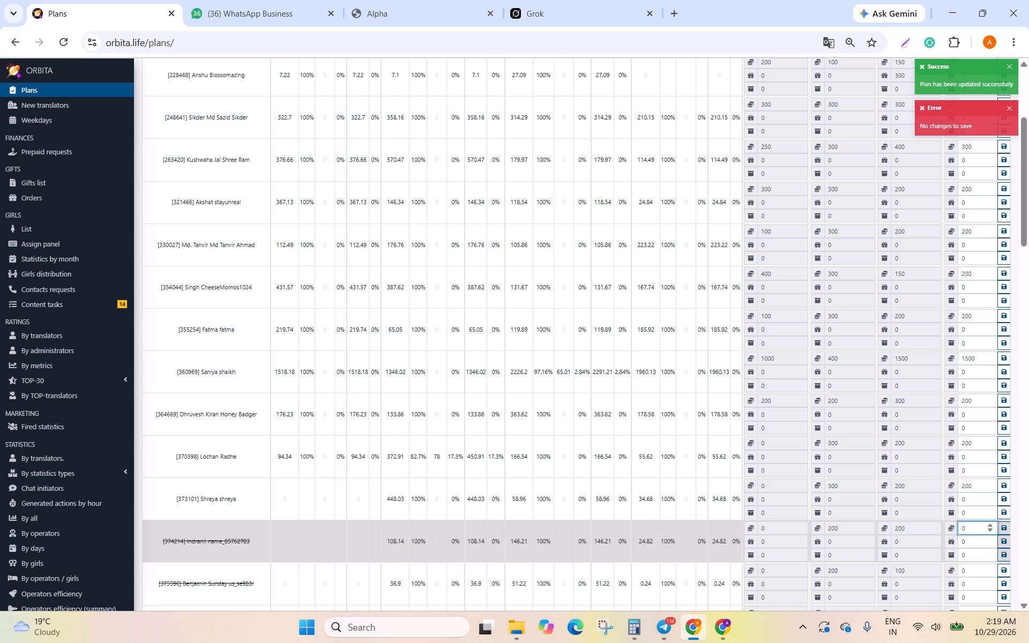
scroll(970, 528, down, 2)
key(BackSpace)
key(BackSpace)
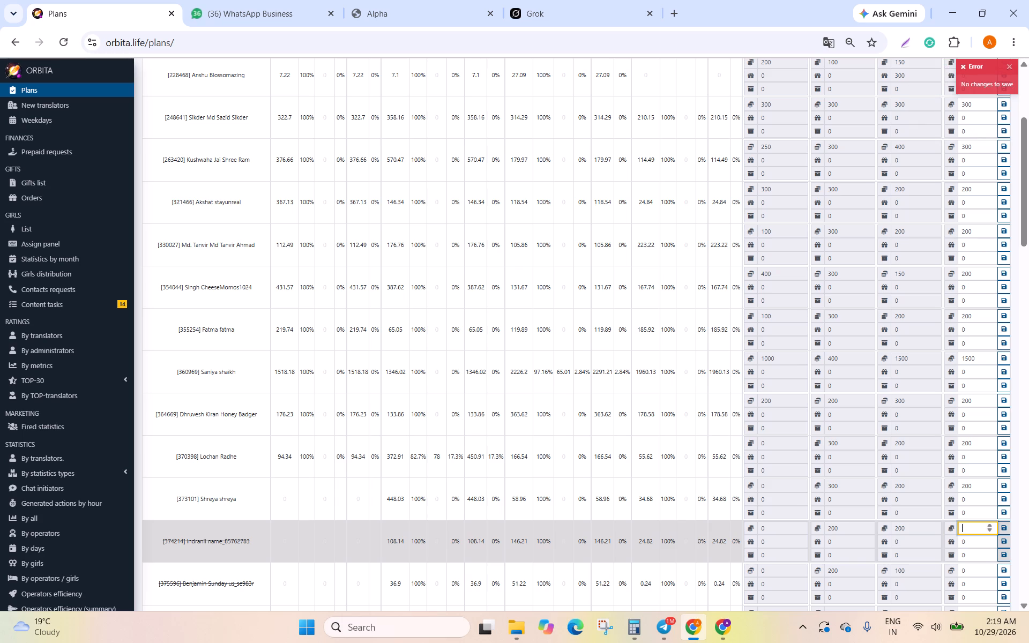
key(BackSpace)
Set the October balance plan for translator Amit to 200 and save it.
scroll(974, 467, down, 3)
scroll(979, 449, up, 1)
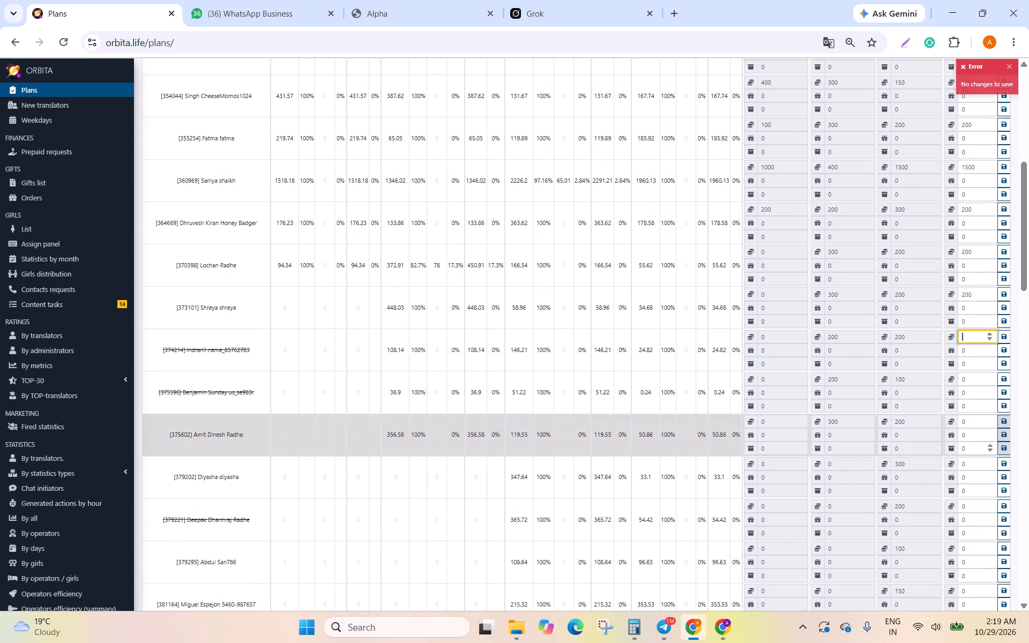
scroll(975, 434, down, 2)
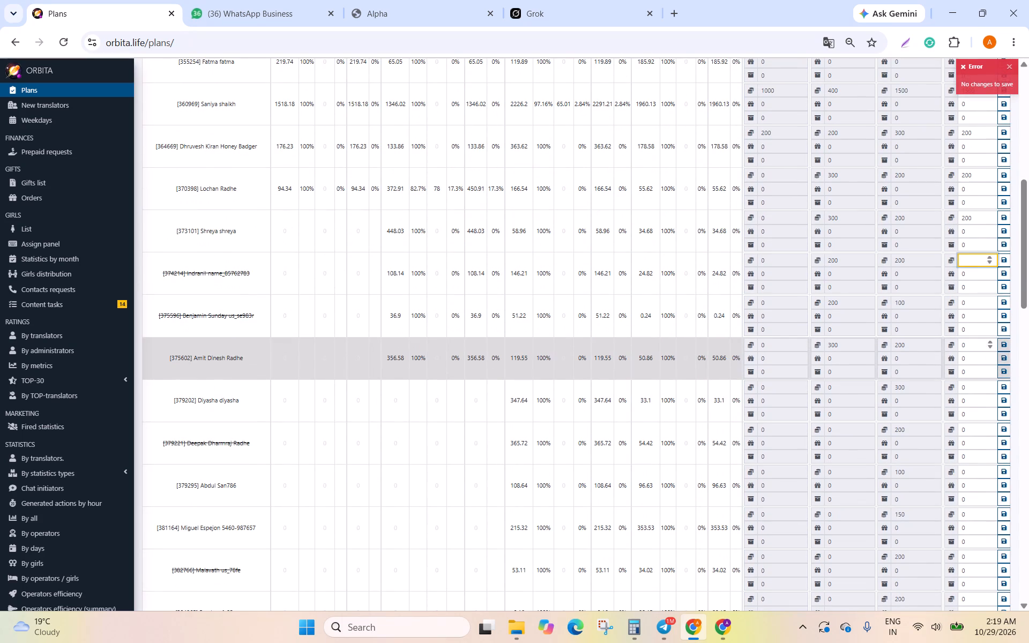
click(975, 348)
key(BackSpace)
text(200)
click(1003, 348)
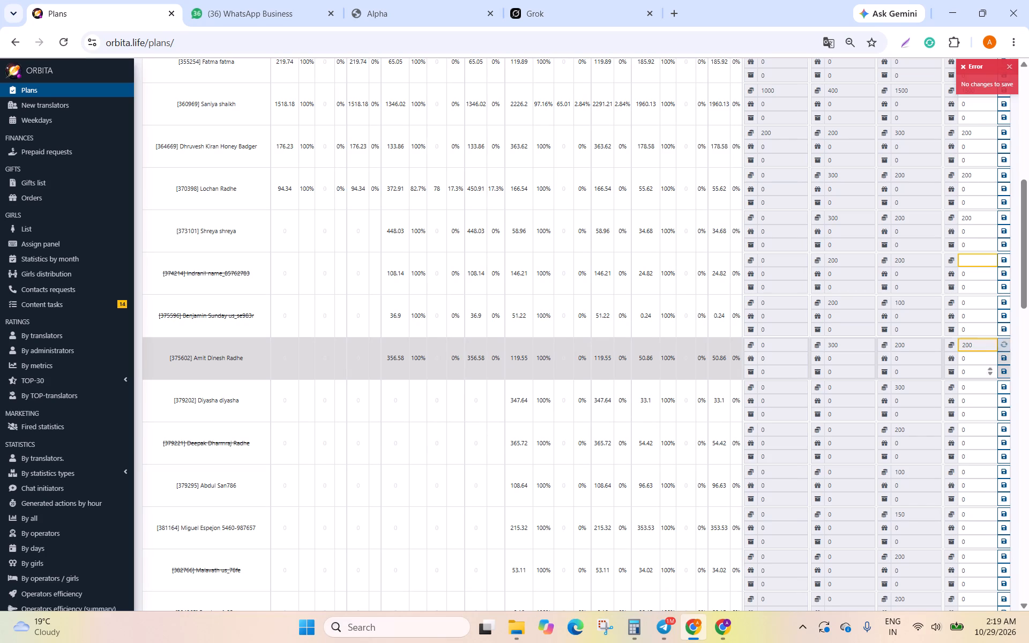
Set the October balance plan for translator Diyasha to 200 and save it.
click(970, 388)
key(BackSpace)
key(BackSpace)
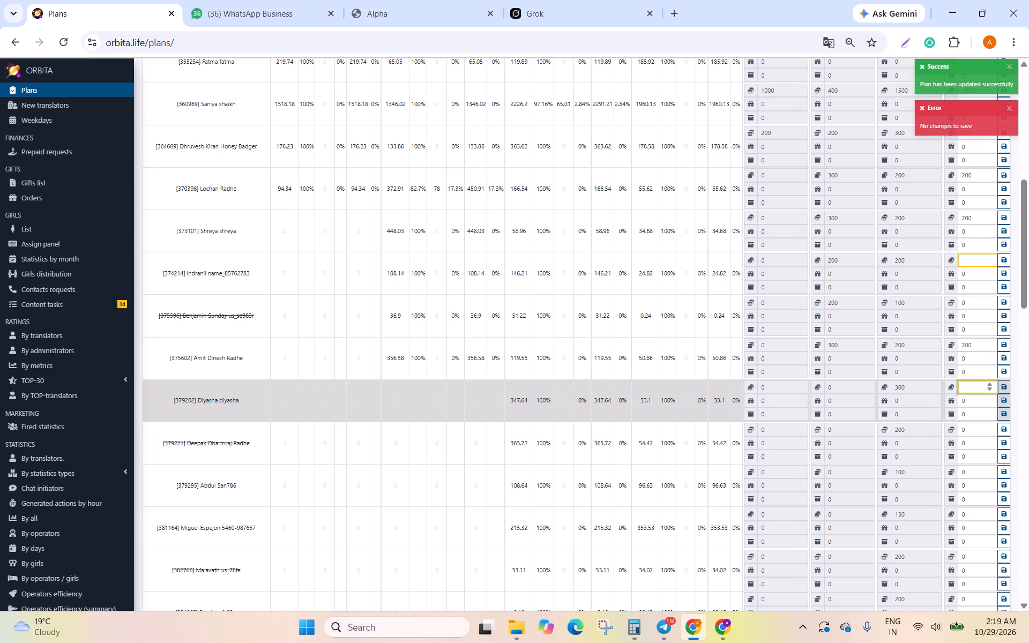
text(200)
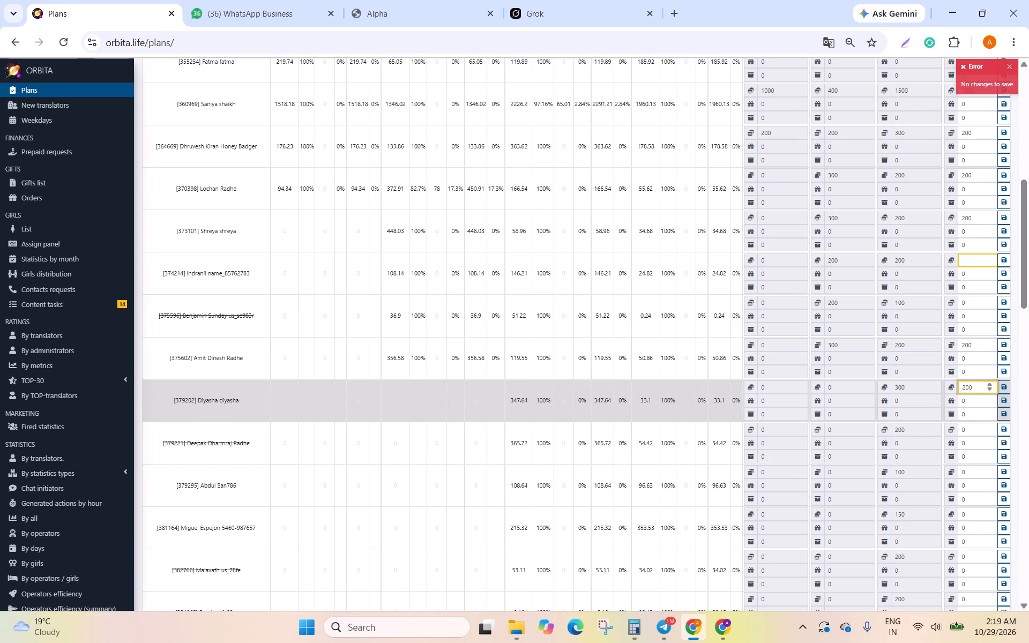
click(1000, 392)
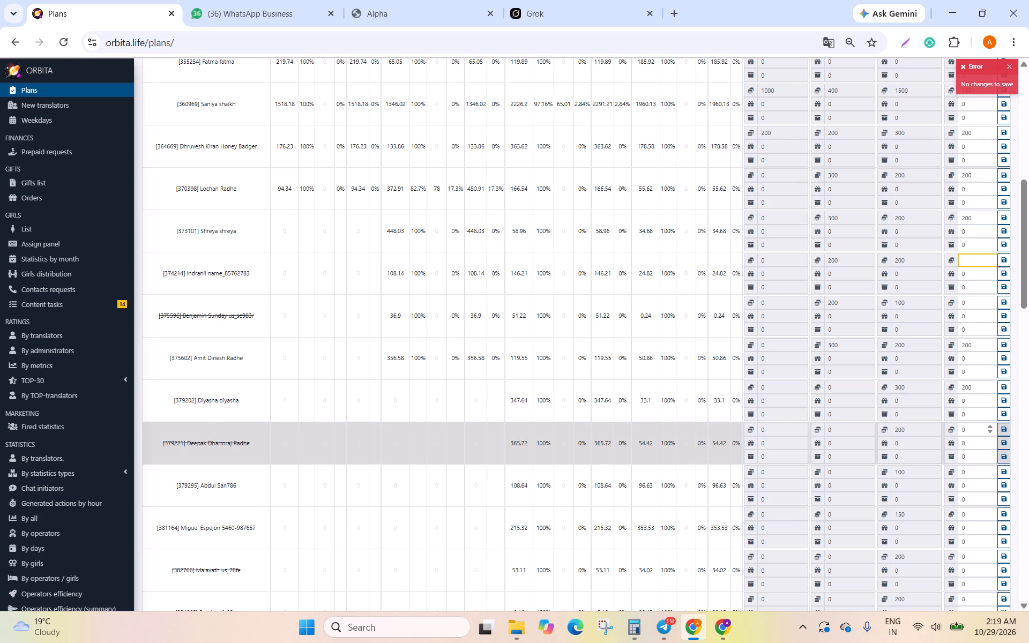
Set the October balance plan for translator Abdul to 300 and save it.
click(976, 469)
key(BackSpace)
key(BackSpace)
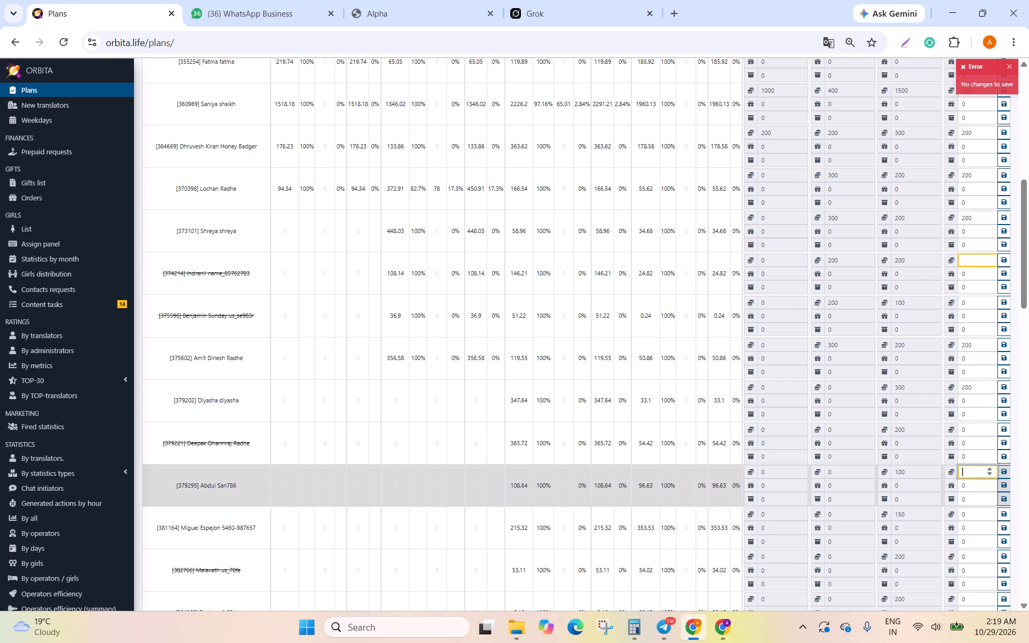
key(BackSpace)
text(300)
click(1003, 471)
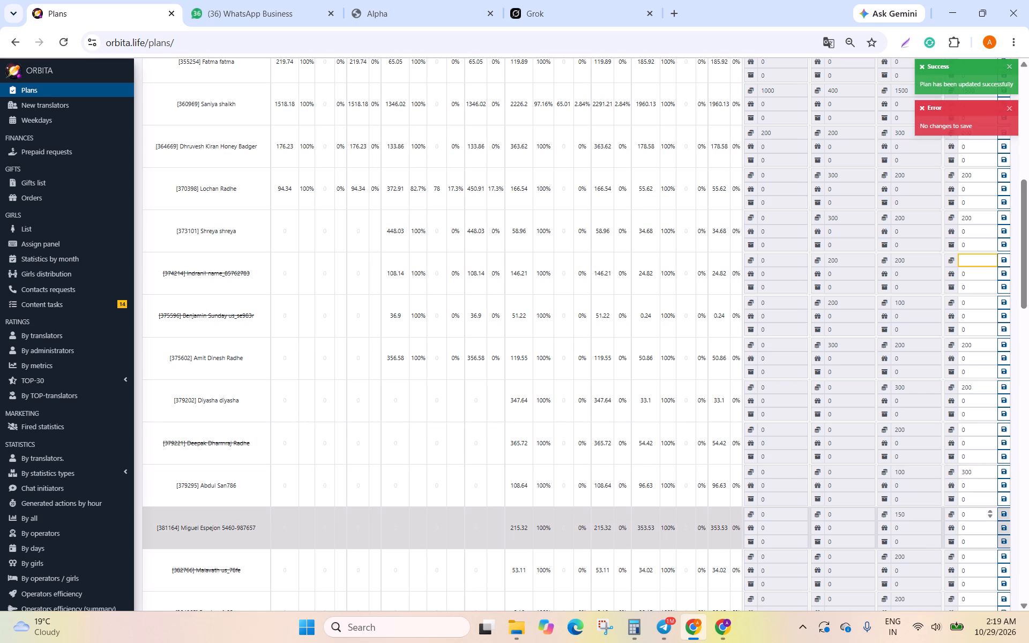
Set the October balance plan for translator Miguel to 200 and save it.
click(966, 516)
key(BackSpace)
key(BackSpace)
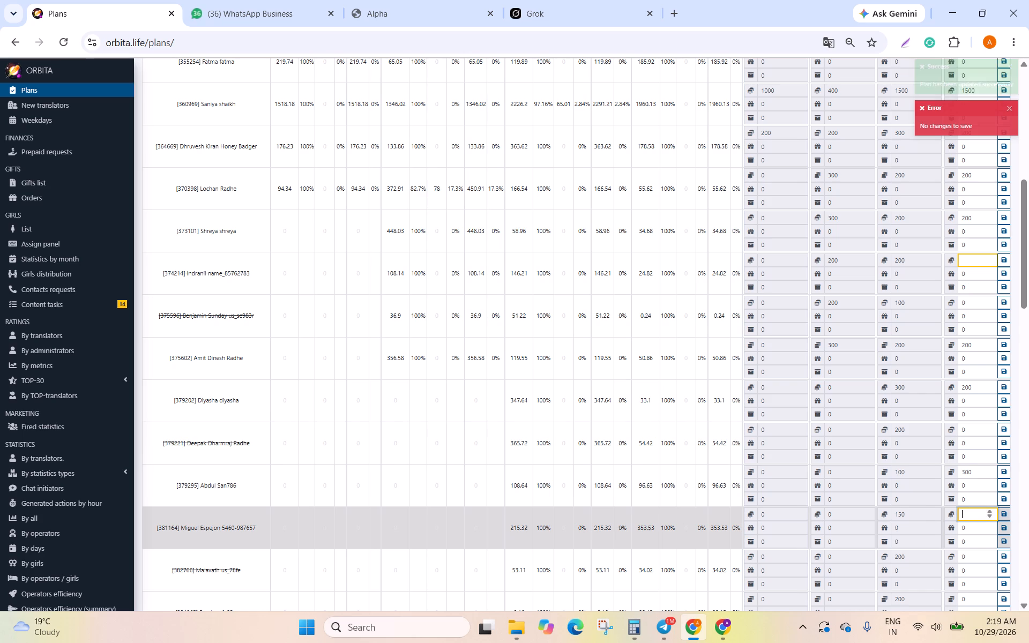
text(200)
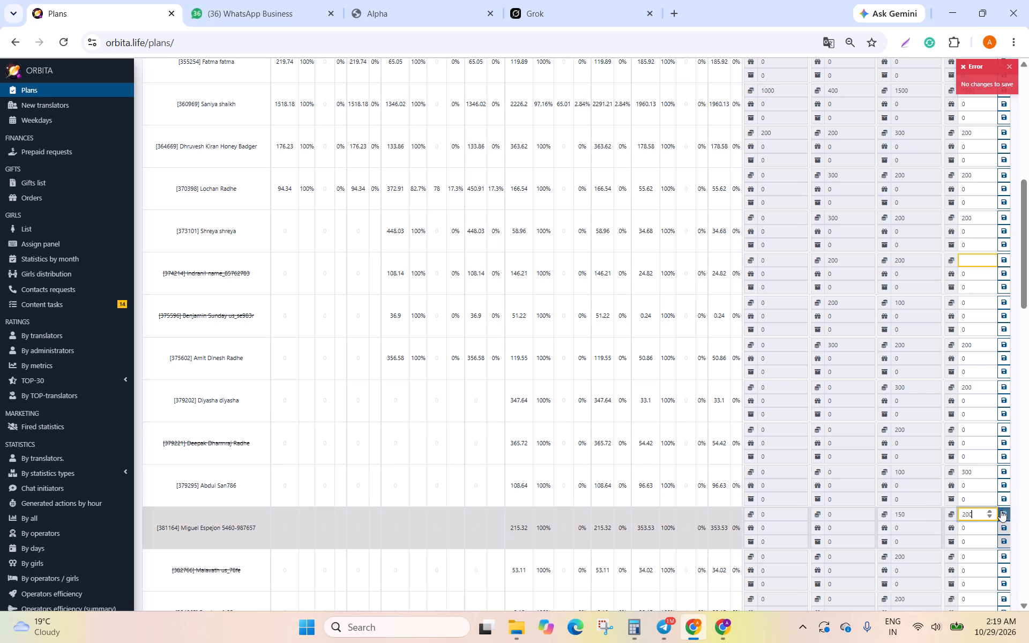
click(1001, 510)
Set the October balance plan for translator Parul to 200 and save it.
scroll(1001, 510, down, 2)
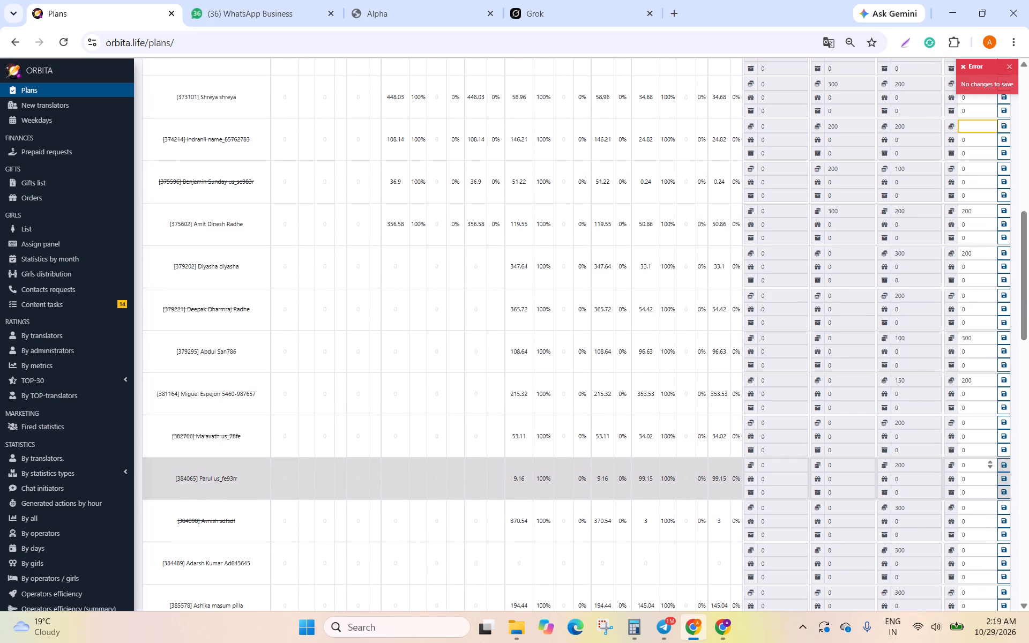
click(967, 465)
key(BackSpace)
key(BackSpace)
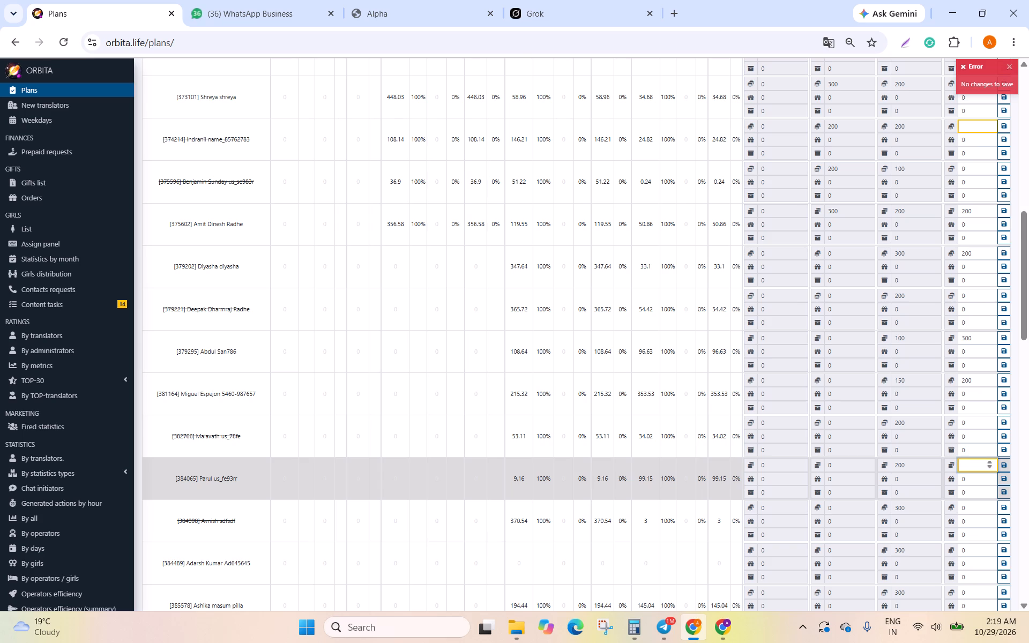
text(200)
click(1005, 468)
Set the October balance plan for translator Ashika to 200 and save it.
scroll(976, 498, down, 1)
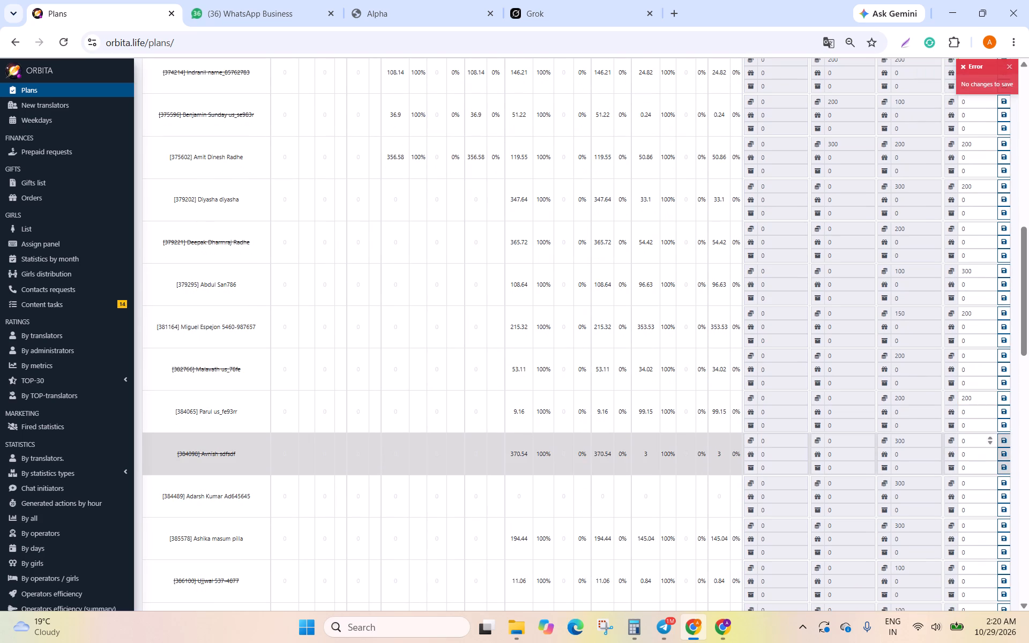
click(965, 480)
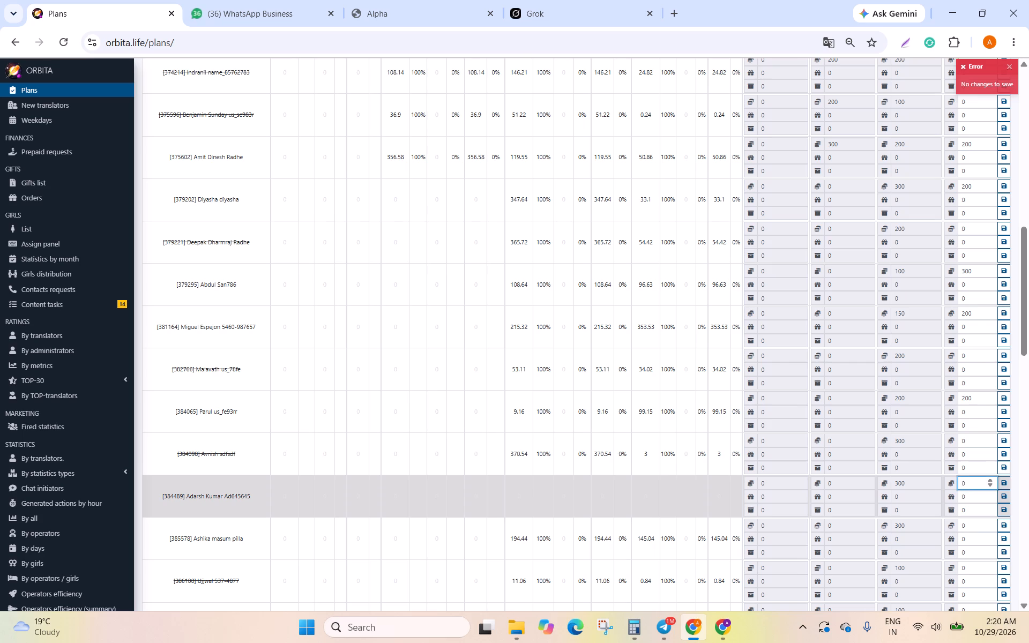
click(973, 522)
key(BackSpace)
key(BackSpace)
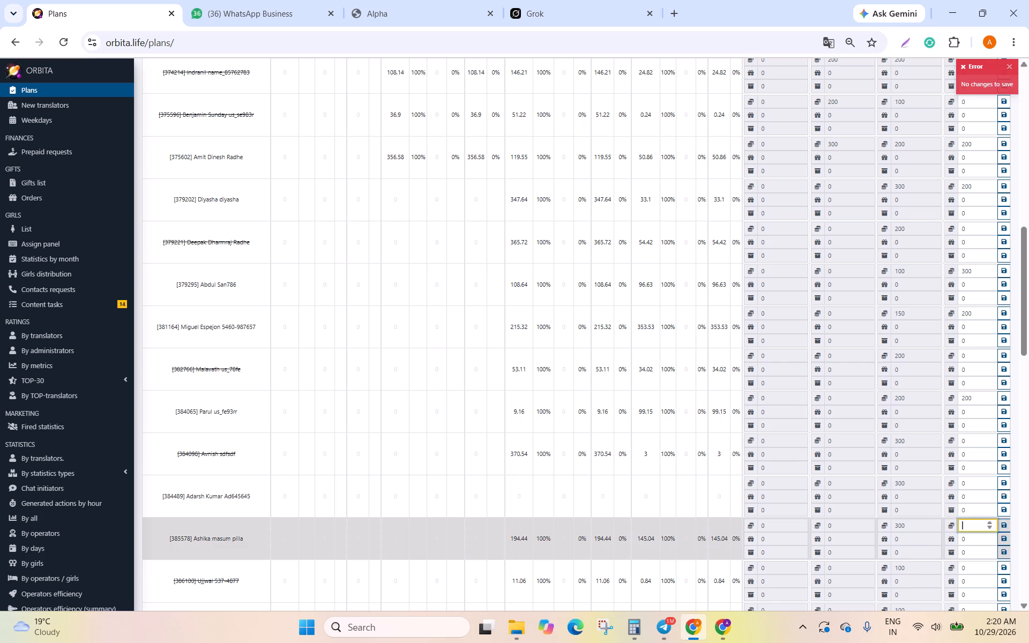
text(200)
click(1006, 527)
Set the October balance plan for translator Touhid to 200 and save it.
scroll(1005, 527, down, 2)
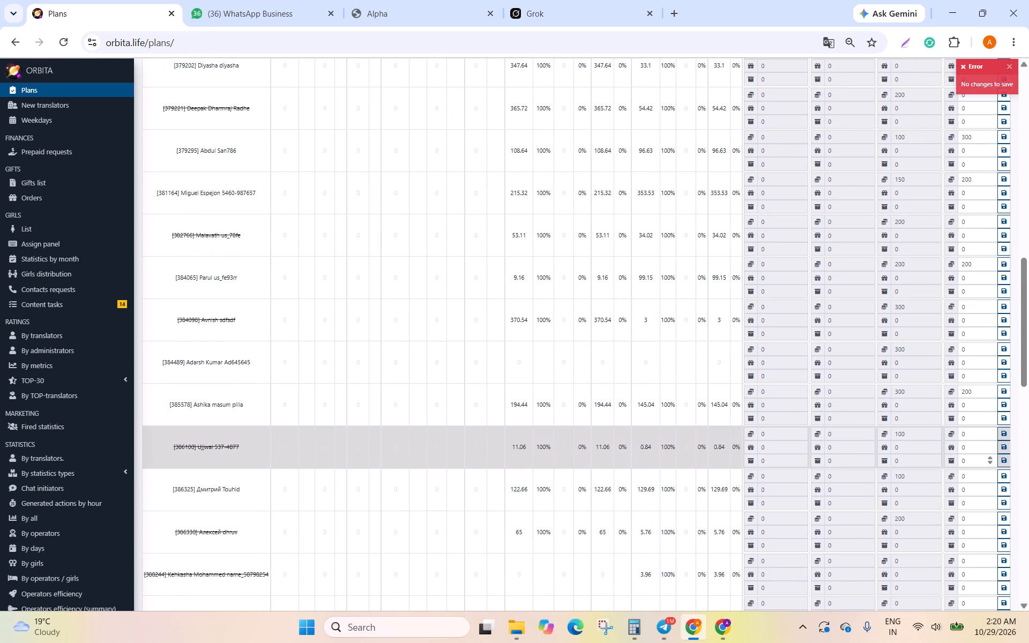
click(970, 474)
key(BackSpace)
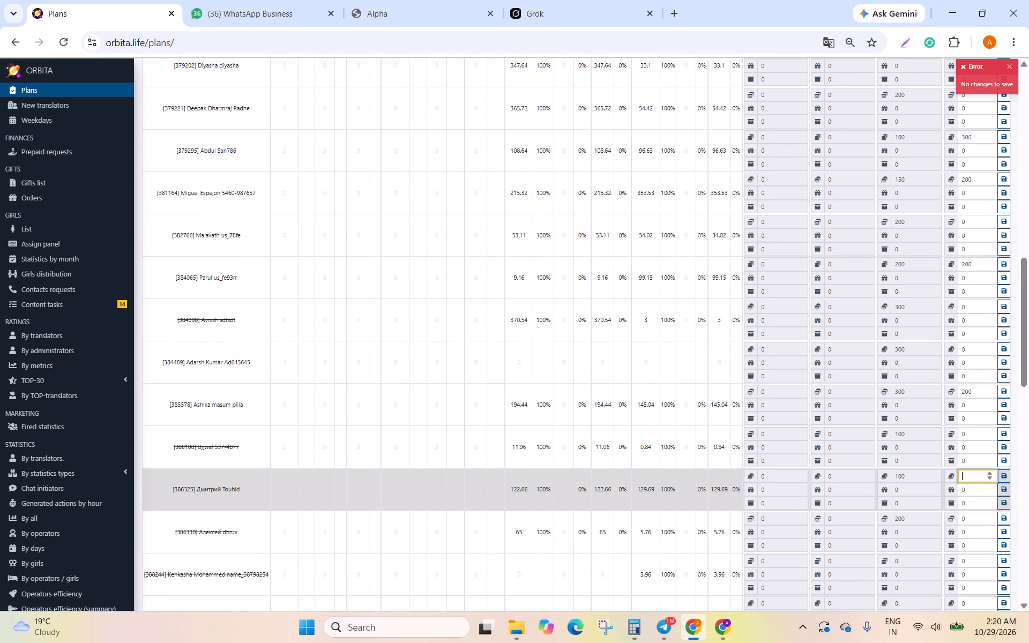
text(200)
click(1003, 476)
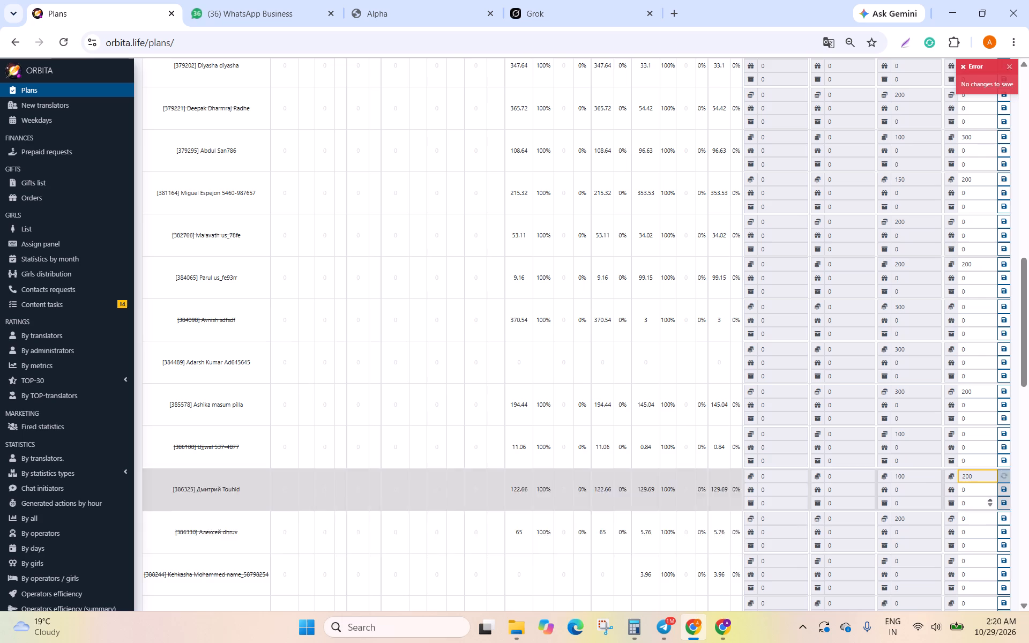
Set the October balance plan for translator Aryan to 200 and save it.
scroll(976, 524, down, 1)
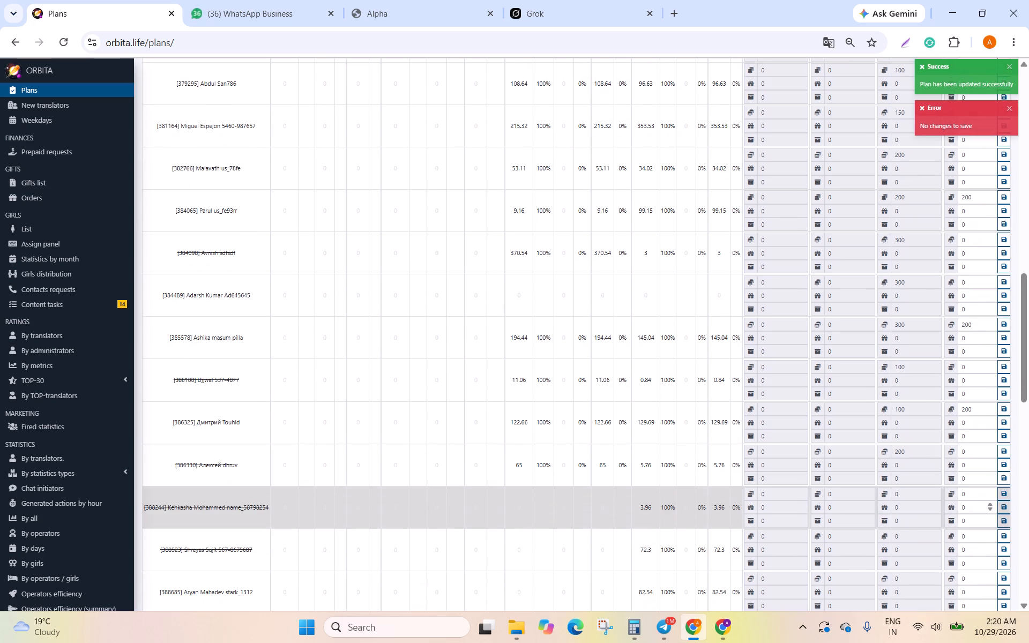
scroll(968, 535, down, 1)
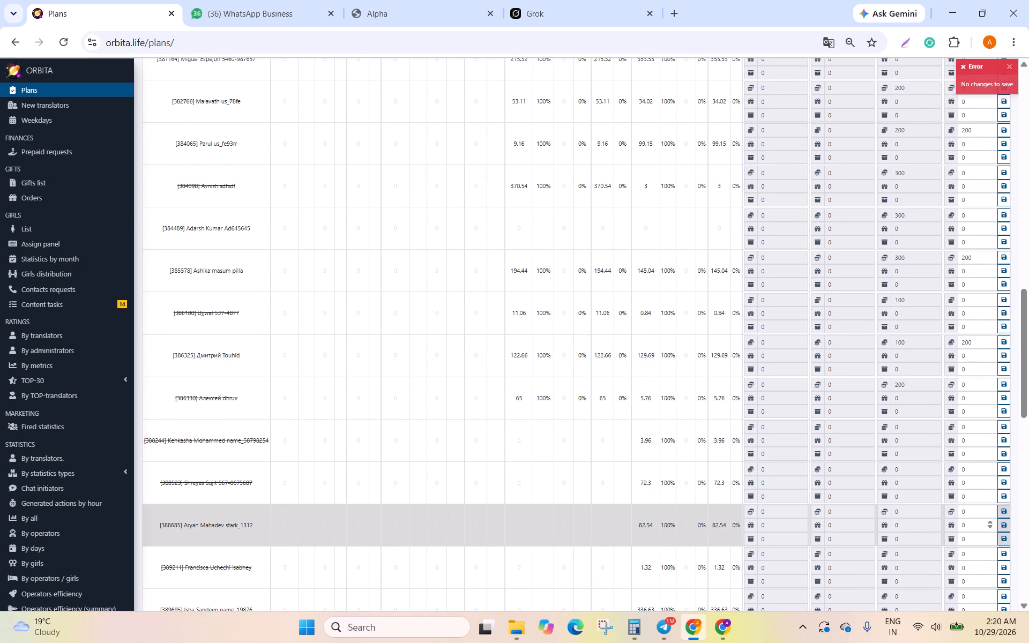
click(968, 512)
key(BackSpace)
text(200)
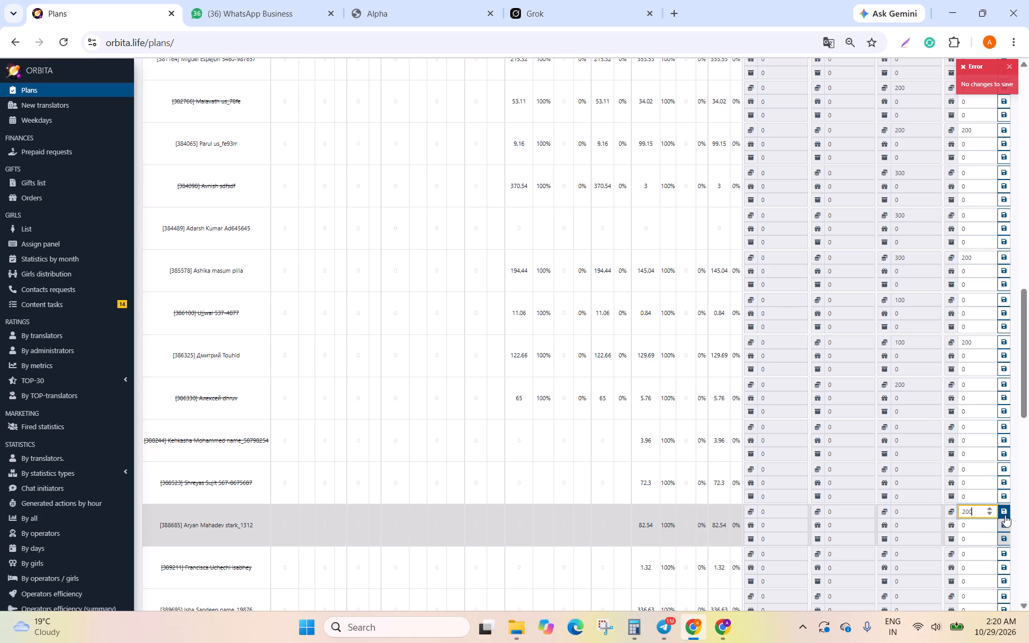
click(1005, 515)
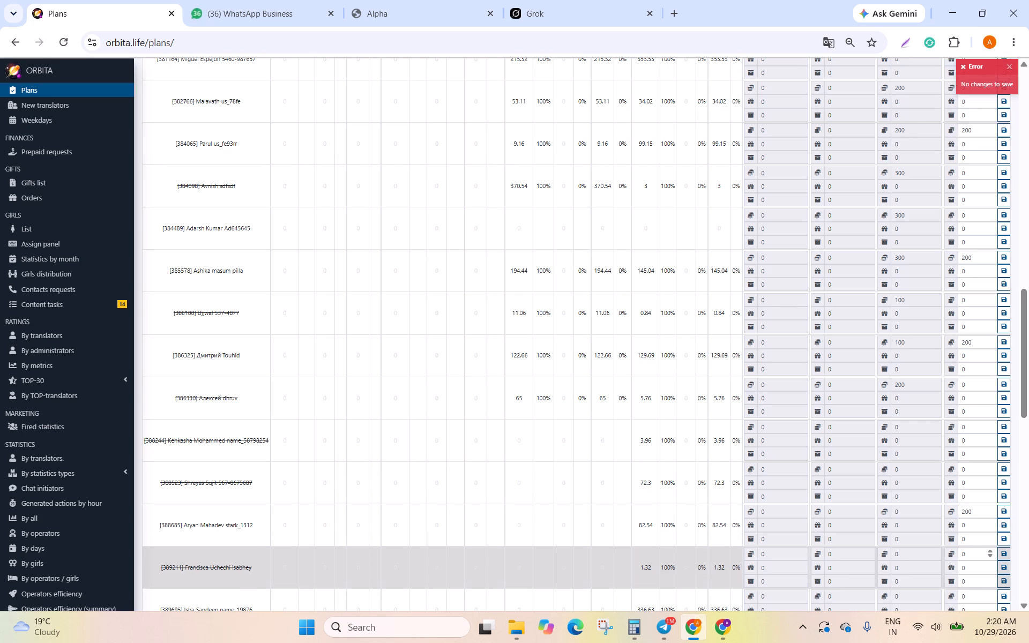
Set the October balance plan for translator Isha to 300 and save it.
scroll(964, 547, down, 1)
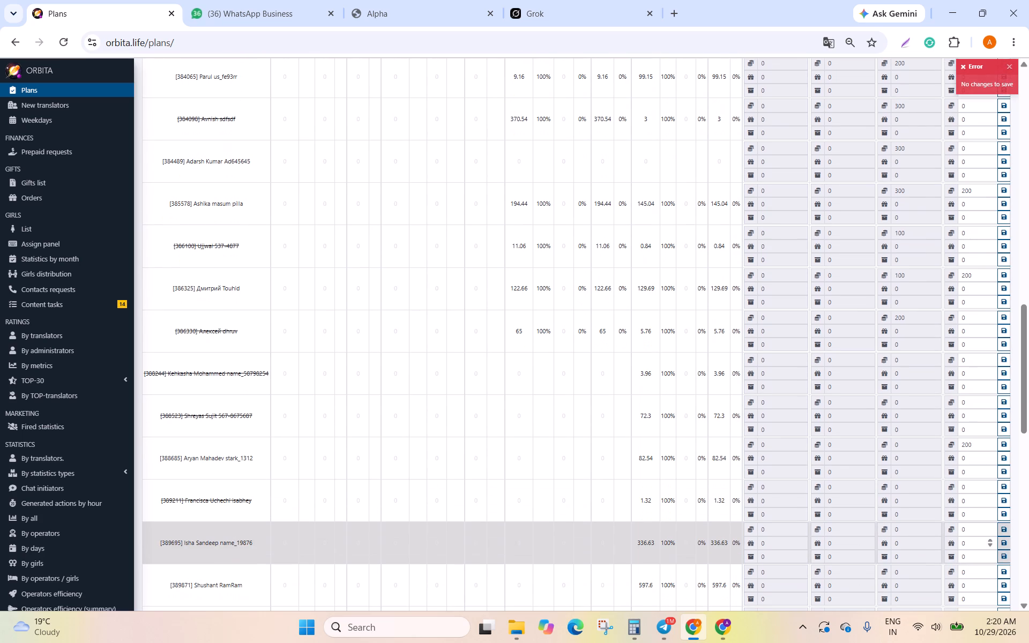
click(971, 529)
key(BackSpace)
text(300)
click(1006, 528)
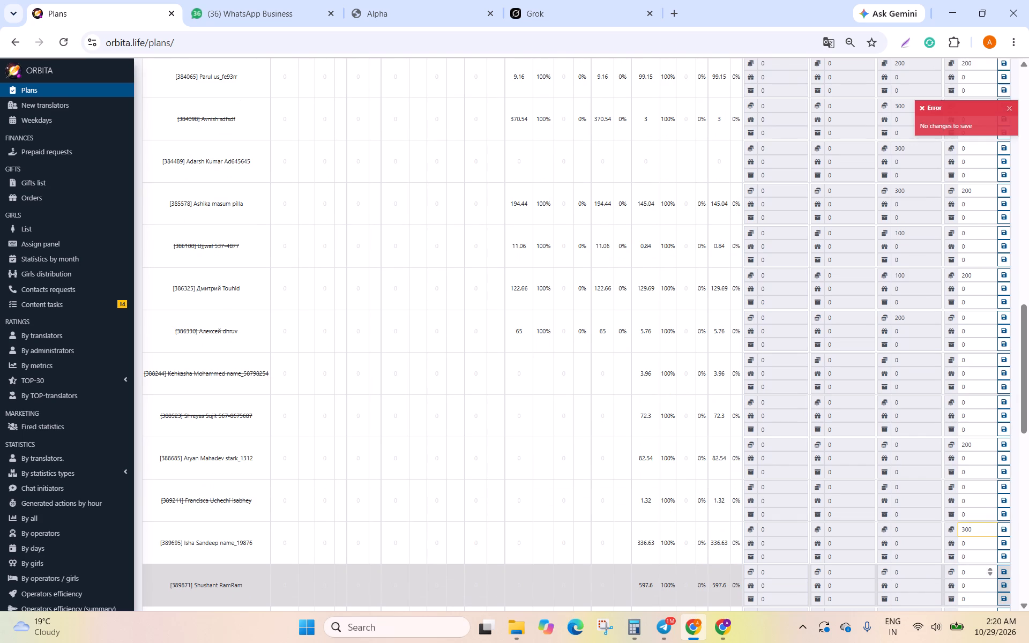
Set the October balance plan for translator Shushant to 300 and save it.
click(967, 574)
key(BackSpace)
key(BackSpace)
text(300)
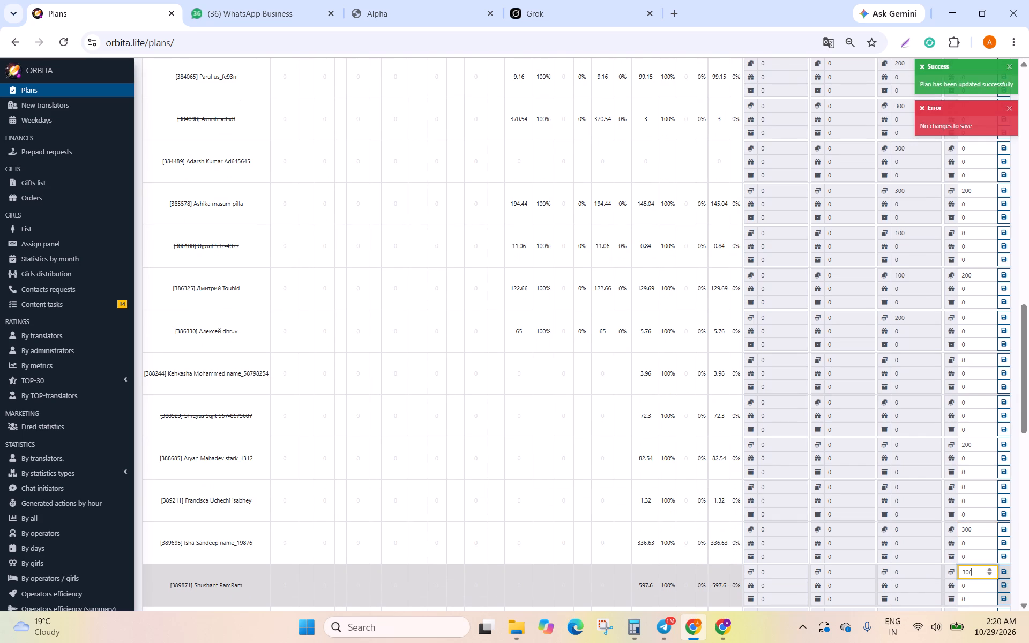
click(1011, 569)
click(1008, 569)
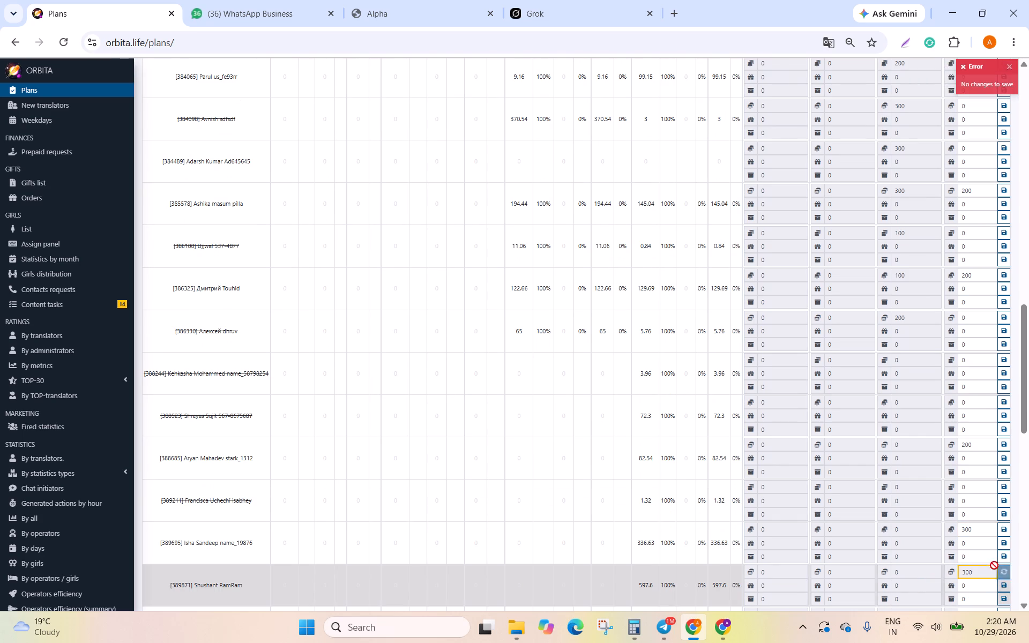
Set the October balance plan for translator Yatin to 200 and save it.
scroll(950, 537, down, 3)
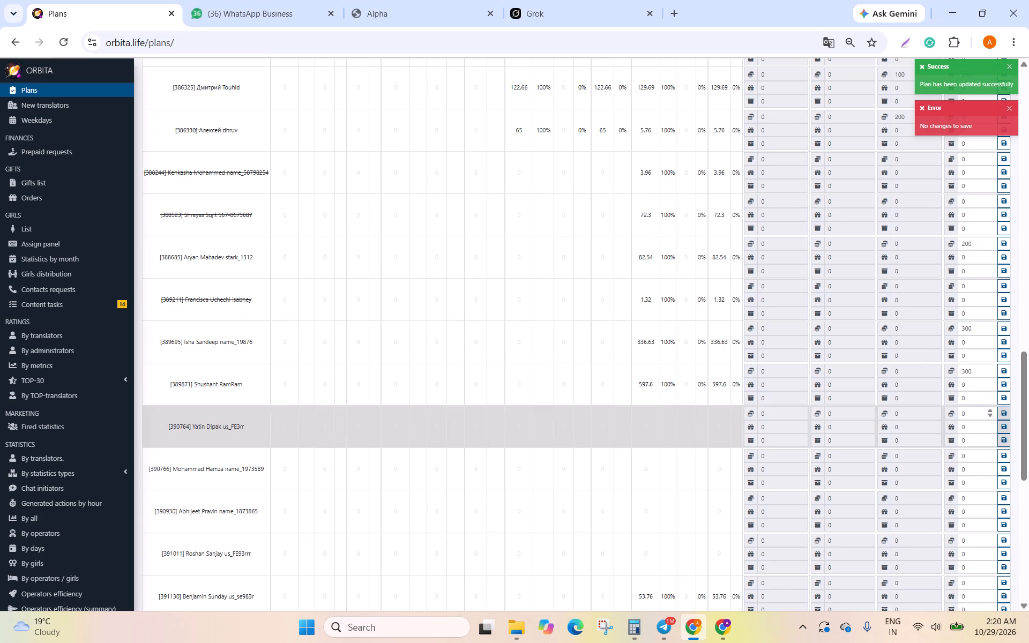
click(975, 414)
key(BackSpace)
key(BackSpace)
text(200)
click(1008, 418)
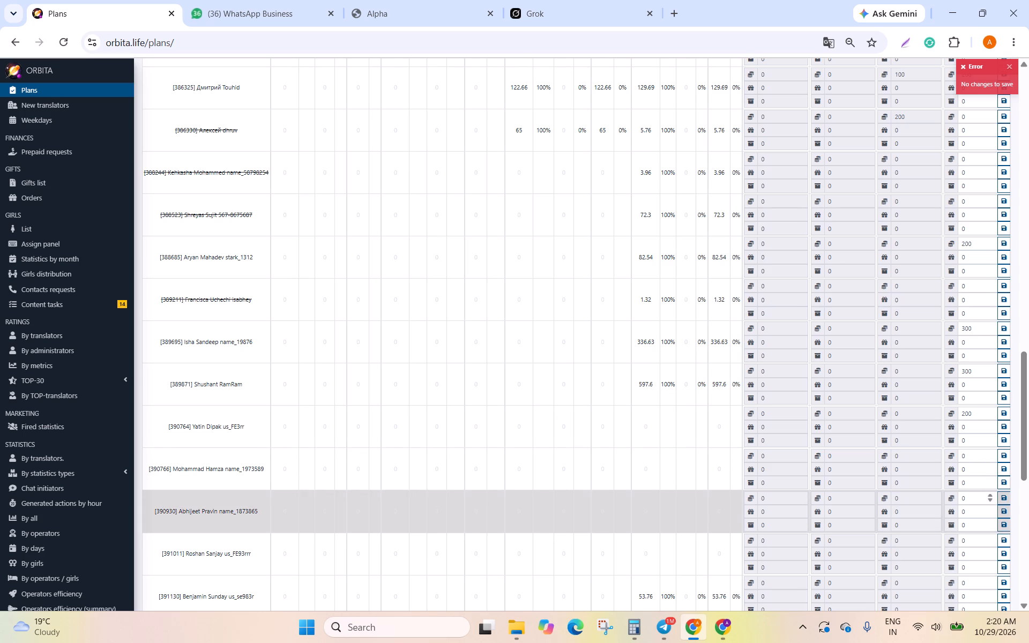
Set the October balance plan for the active translator Benjamin to 200 and save it.
scroll(968, 546, down, 1)
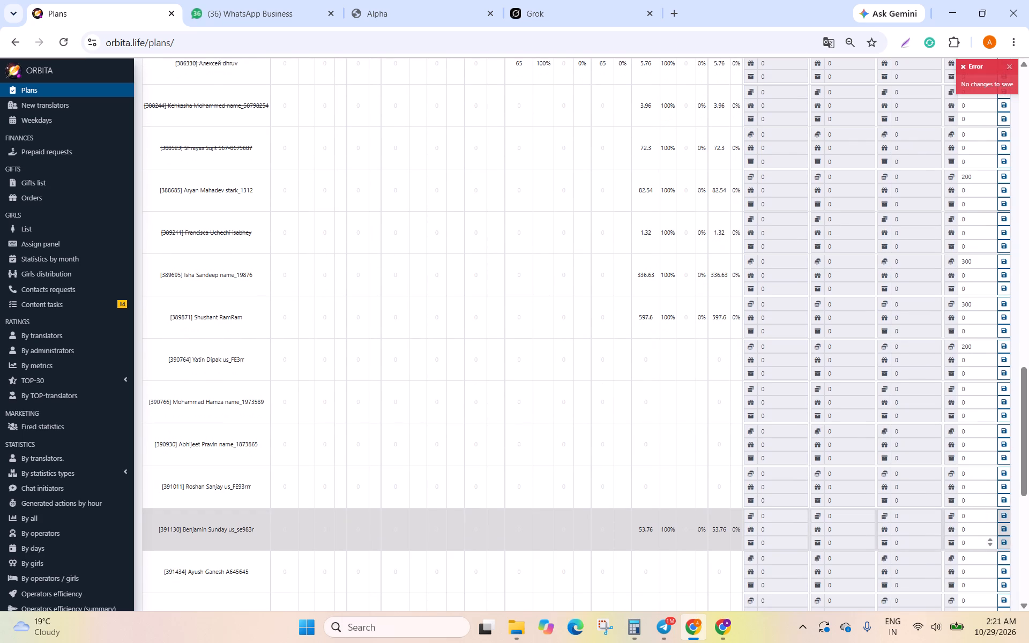
click(965, 518)
key(BackSpace)
text(200)
click(1002, 514)
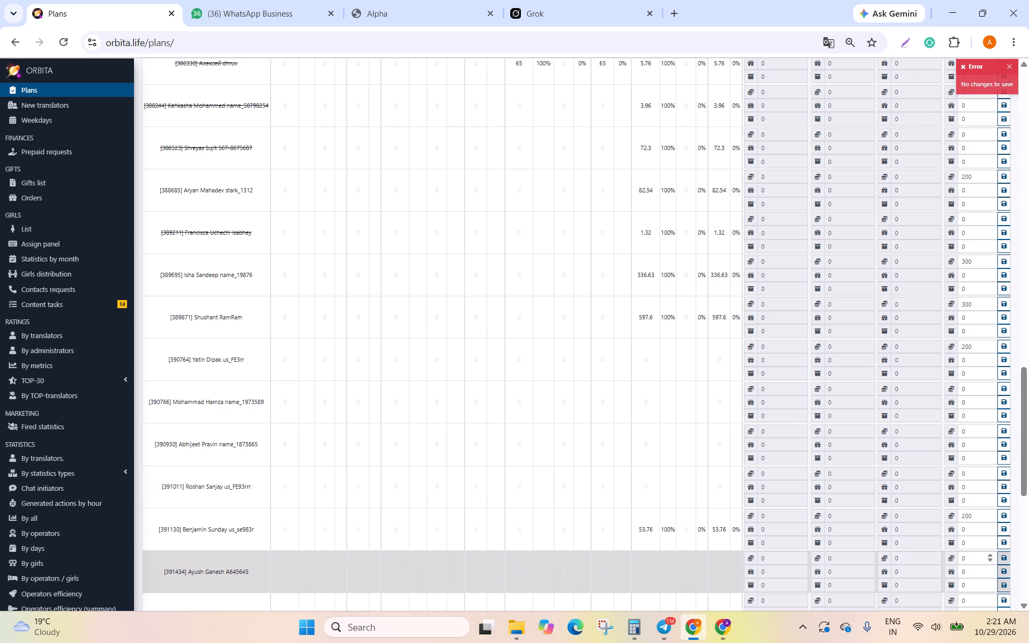
Set the October balance plan for translator Aliyu to 200 and save it.
scroll(967, 562, down, 1)
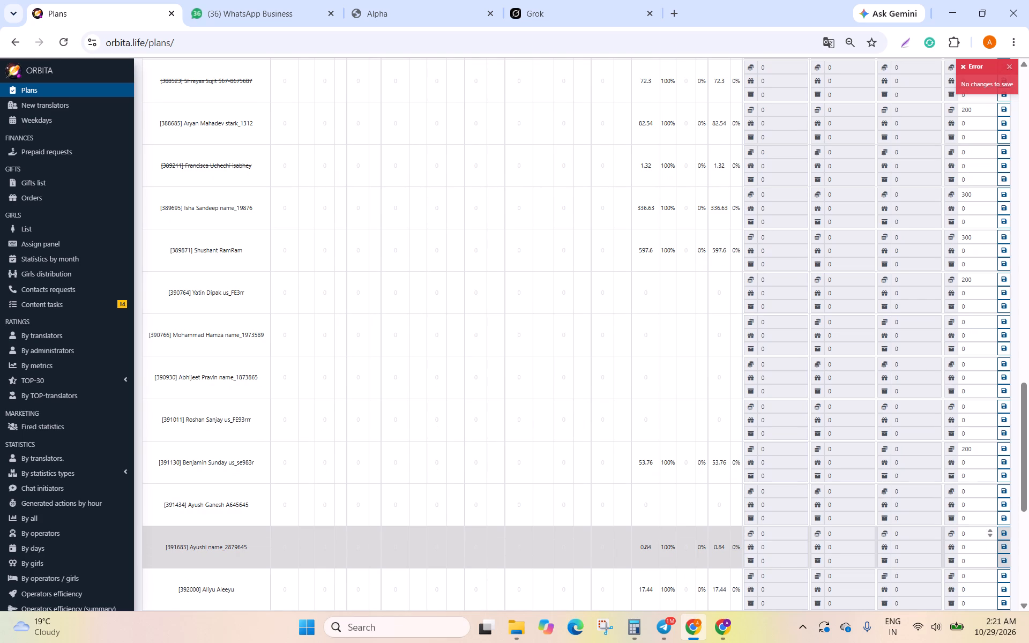
scroll(972, 537, down, 1)
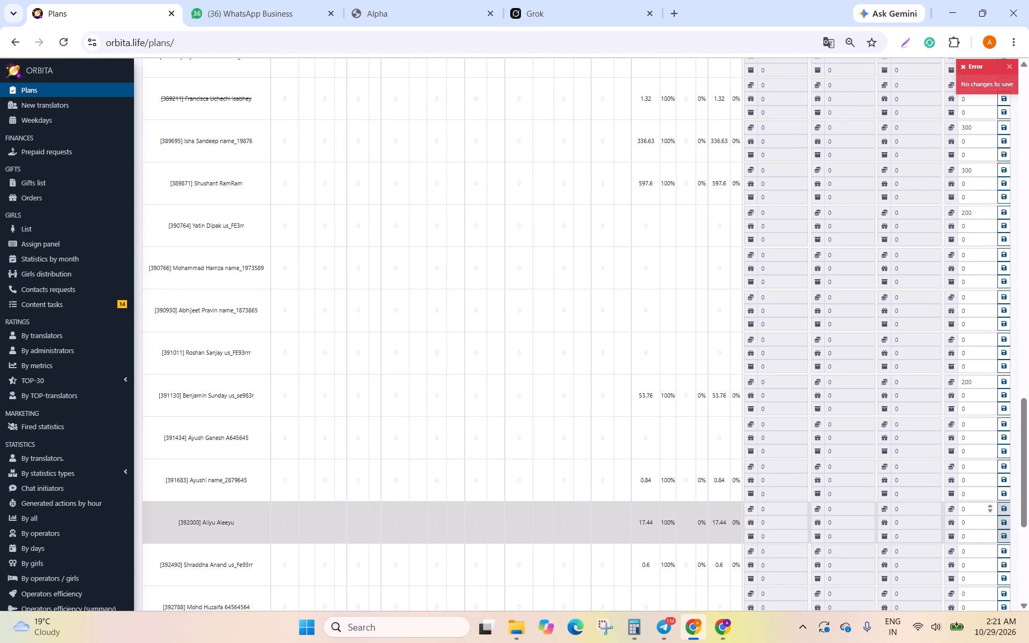
click(975, 511)
key(BackSpace)
text(200)
click(1000, 513)
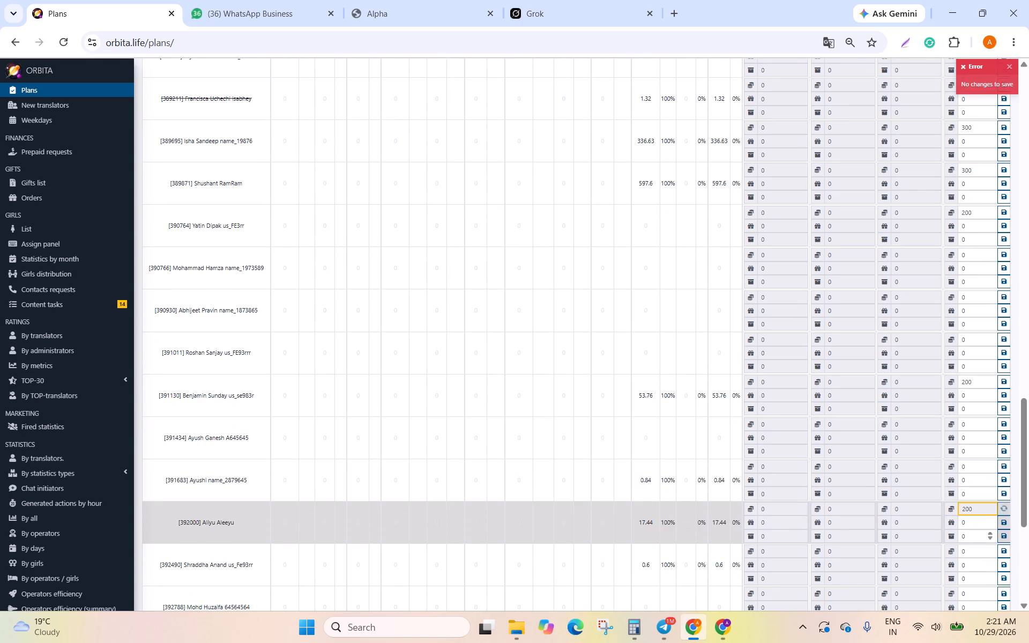
Set the October balance plan for translator Shraddha to 200 and save it.
click(972, 549)
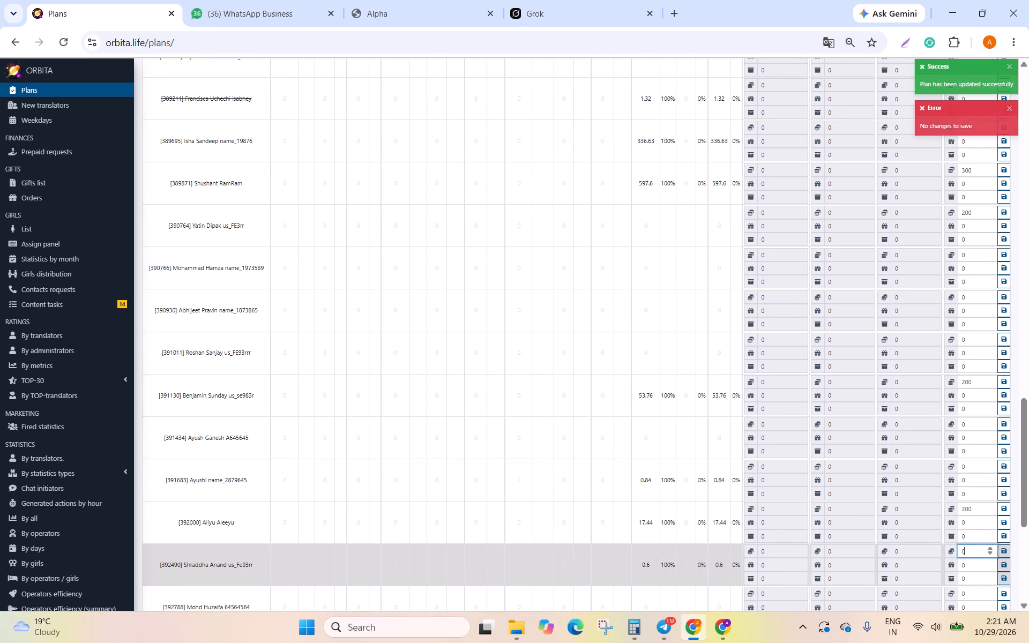
text(==)
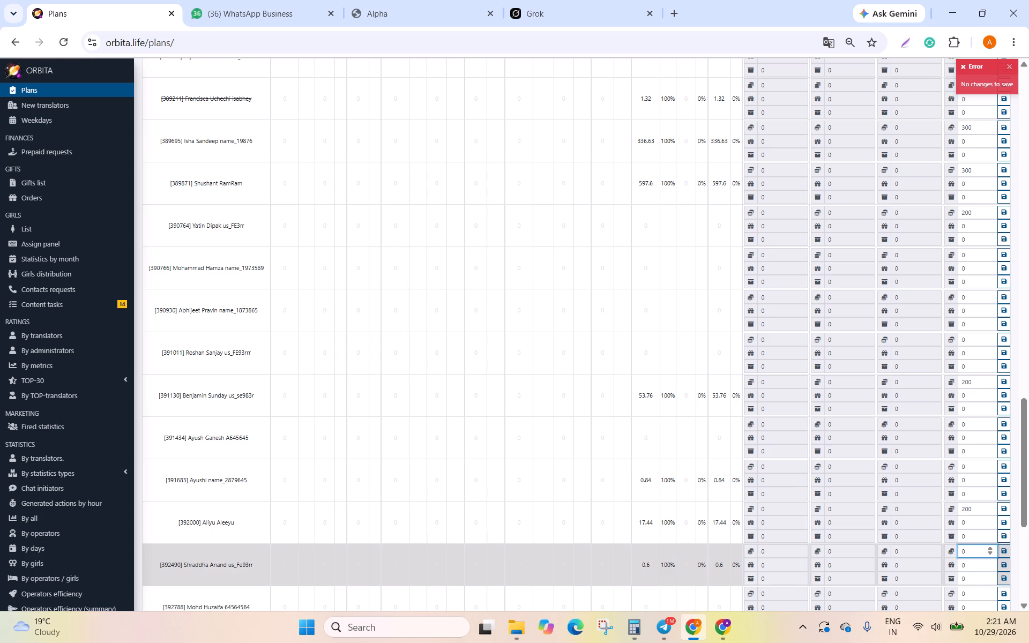
key(BackSpace)
key(BackSpace)
text(200)
click(1005, 549)
Set the October balance plan for translator Komal to 200 and save it.
scroll(985, 557, down, 2)
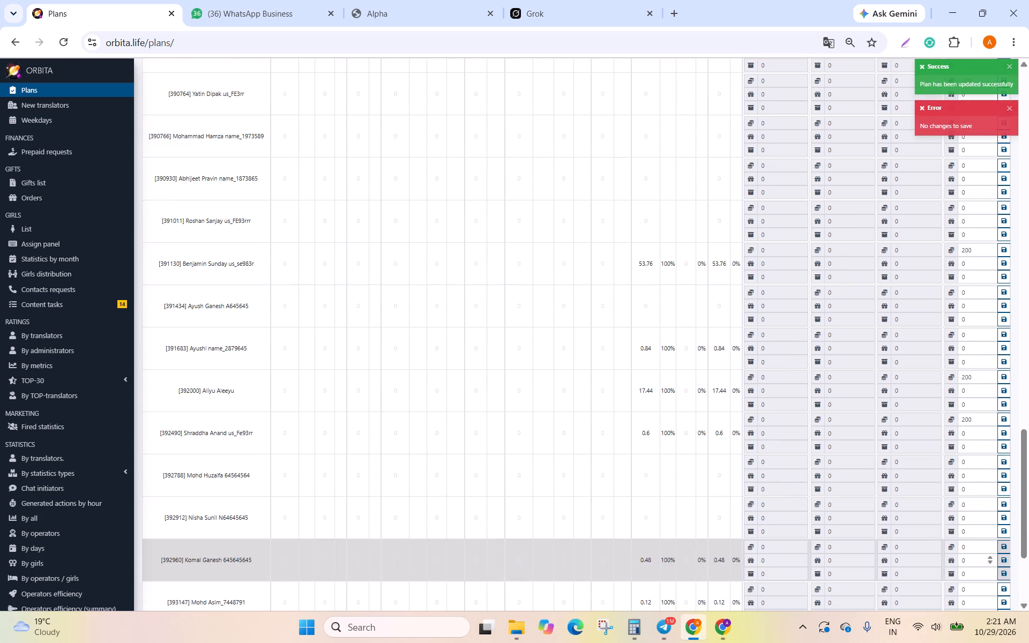
click(968, 461)
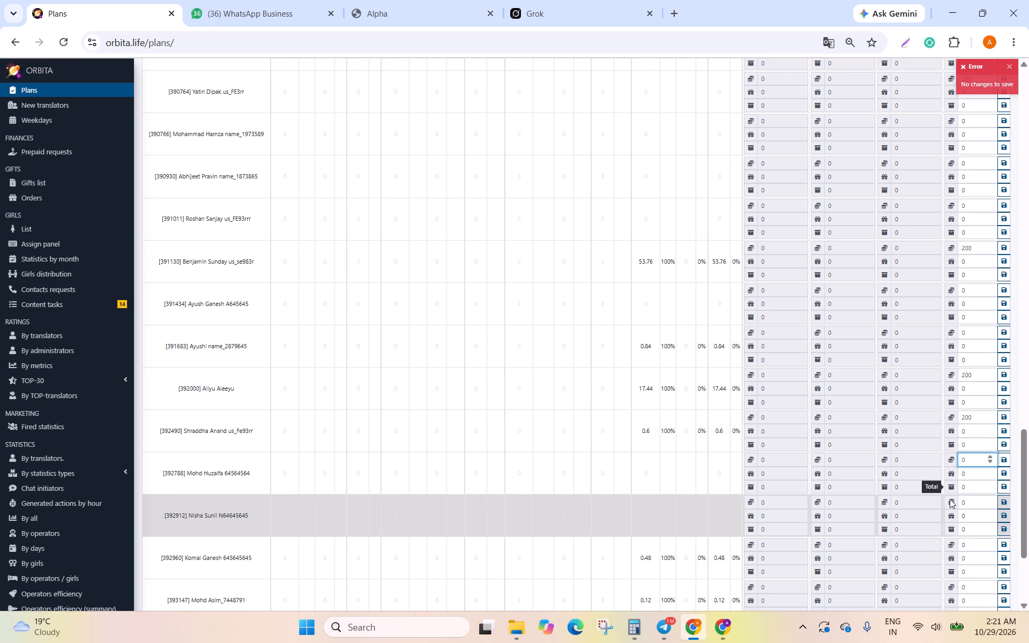
click(969, 548)
key(BackSpace)
key(BackSpace)
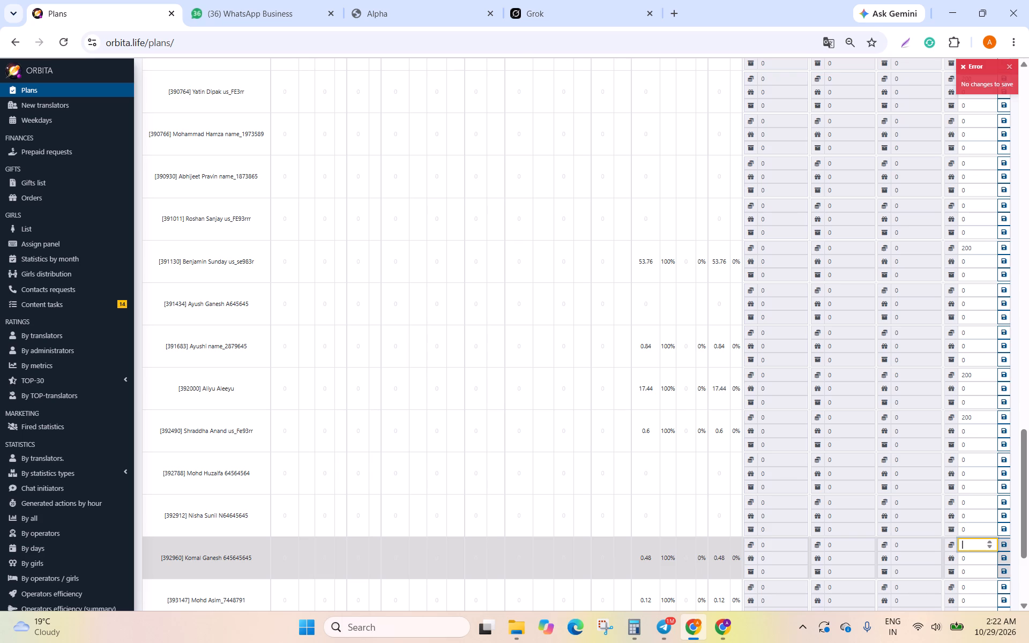
key(3)
key(BackSpace)
key(BackSpace)
text(200)
click(1008, 548)
Set the October balance plan for translator Asim to 200 and save it.
scroll(989, 548, down, 1)
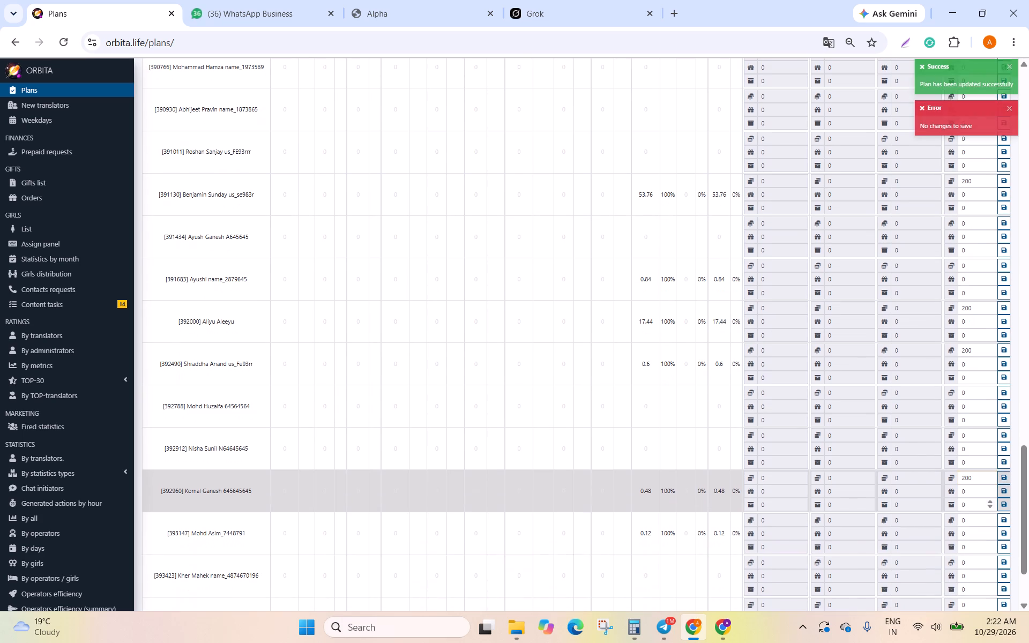
click(970, 522)
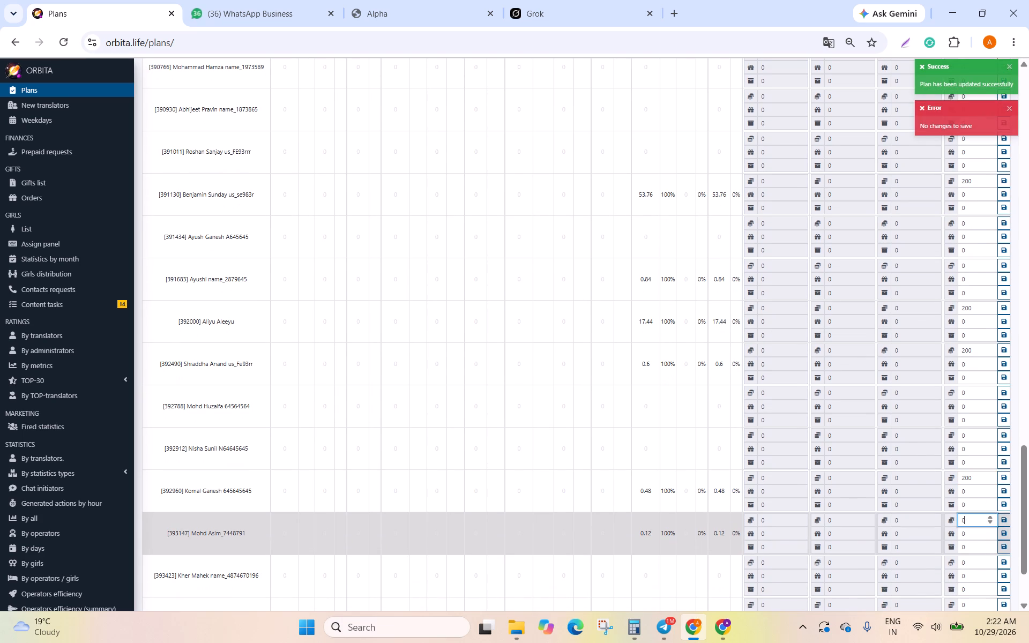
key(BackSpace)
text(200)
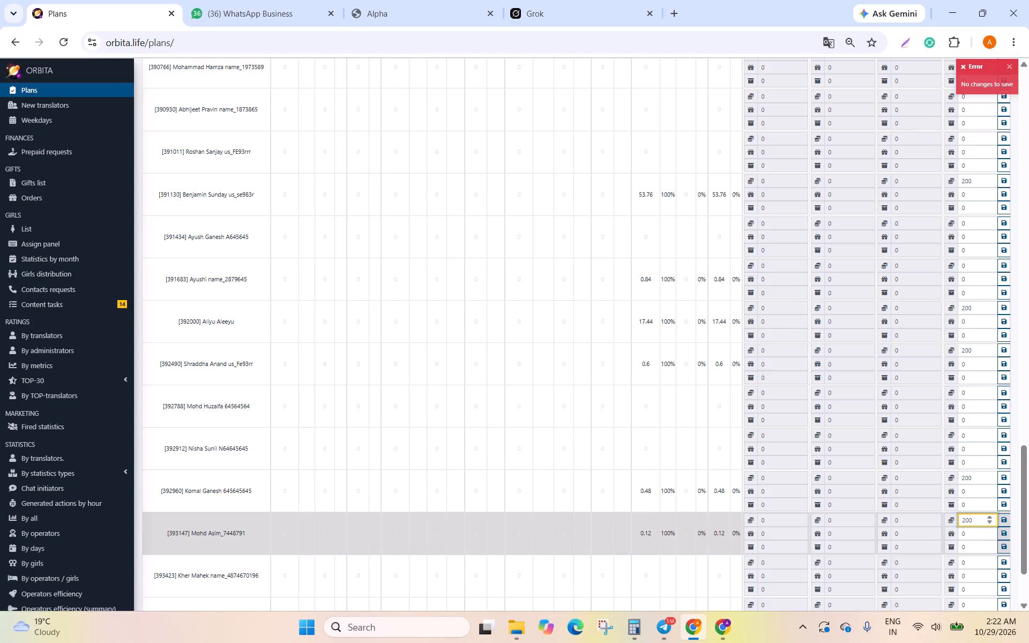
click(1004, 521)
Set the October balance plan for translator Sanya to 200 and save it.
scroll(945, 558, down, 1)
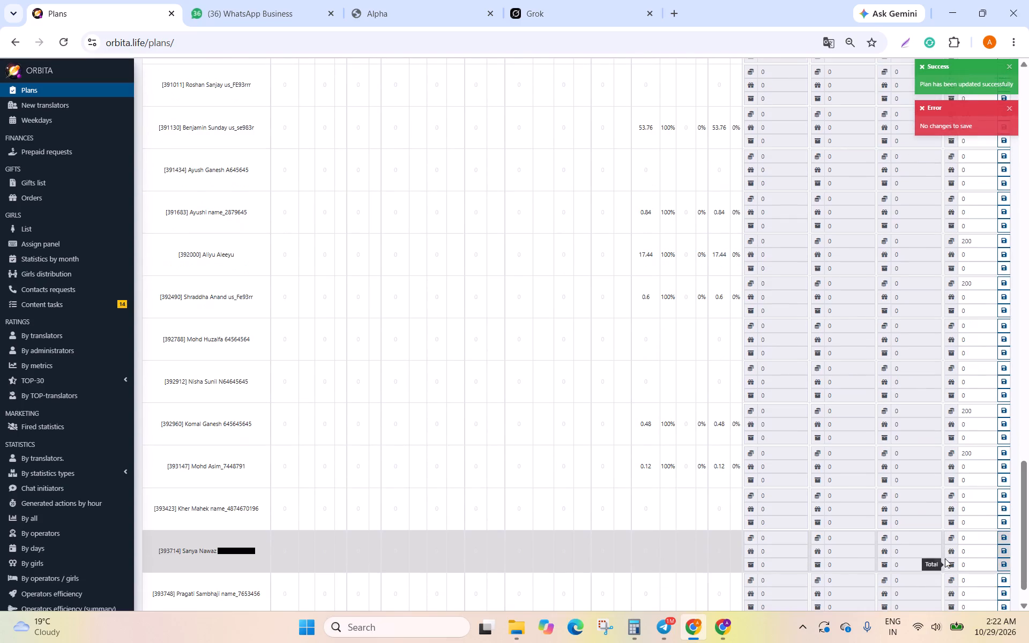
click(965, 540)
key(BackSpace)
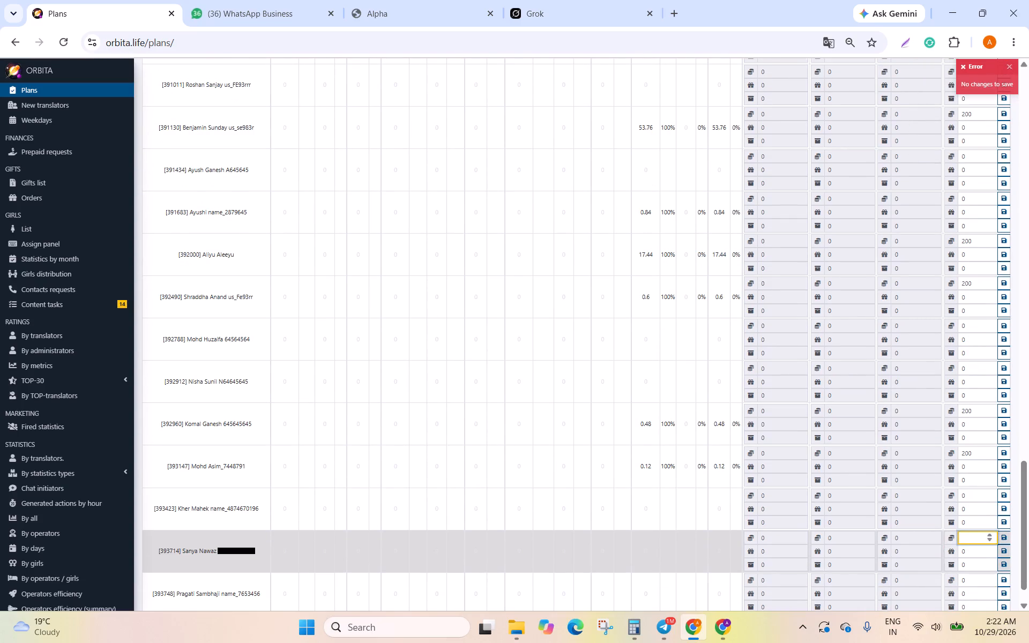
text(200)
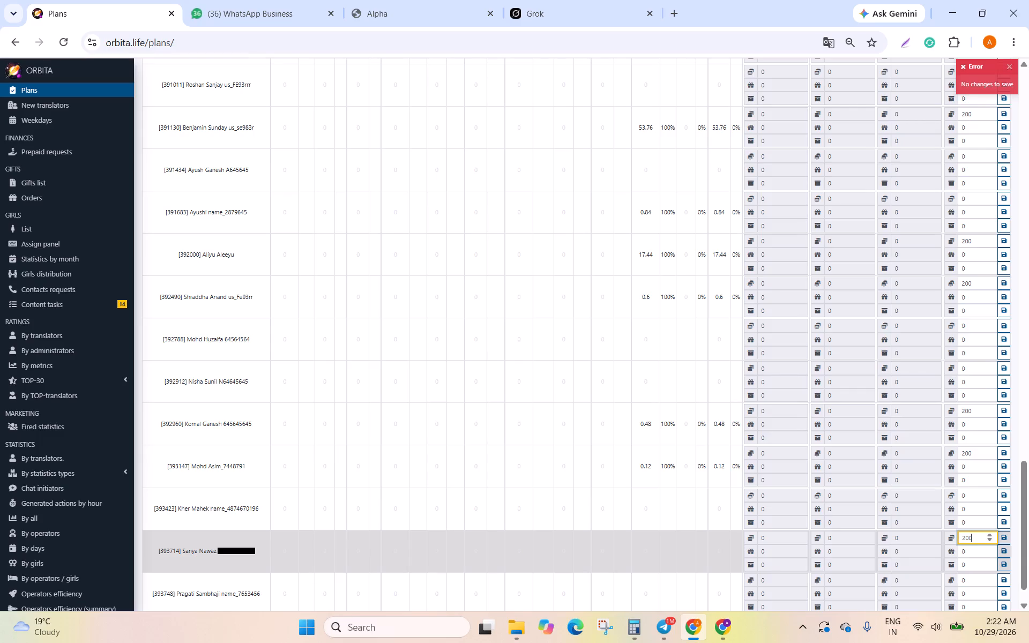
click(1000, 533)
Set the October balance plan for translator Pragati, the last one in the list, to 200 and save it.
scroll(974, 544, down, 1)
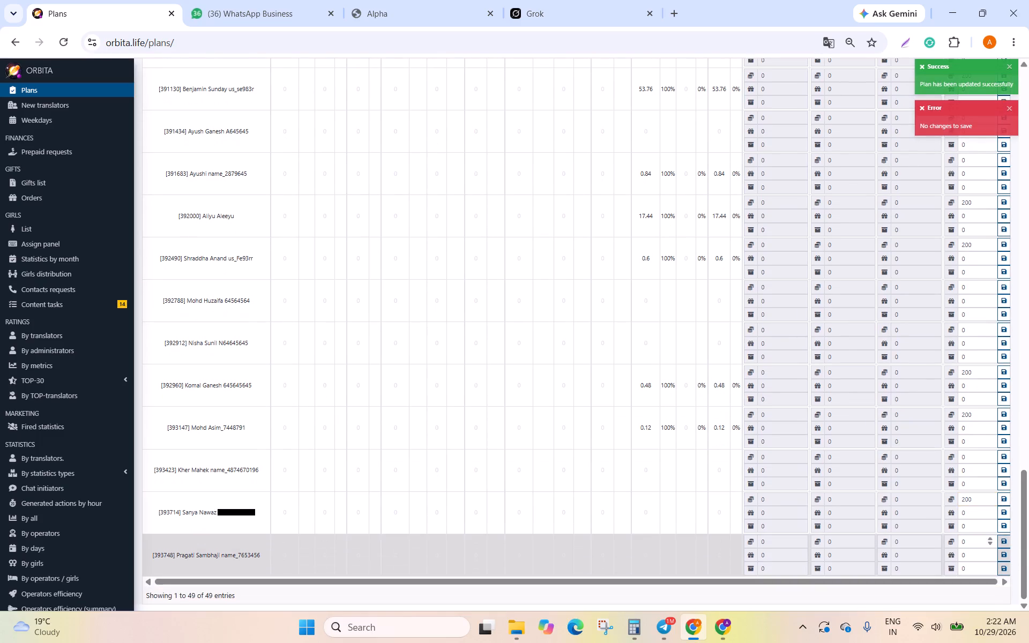
click(973, 540)
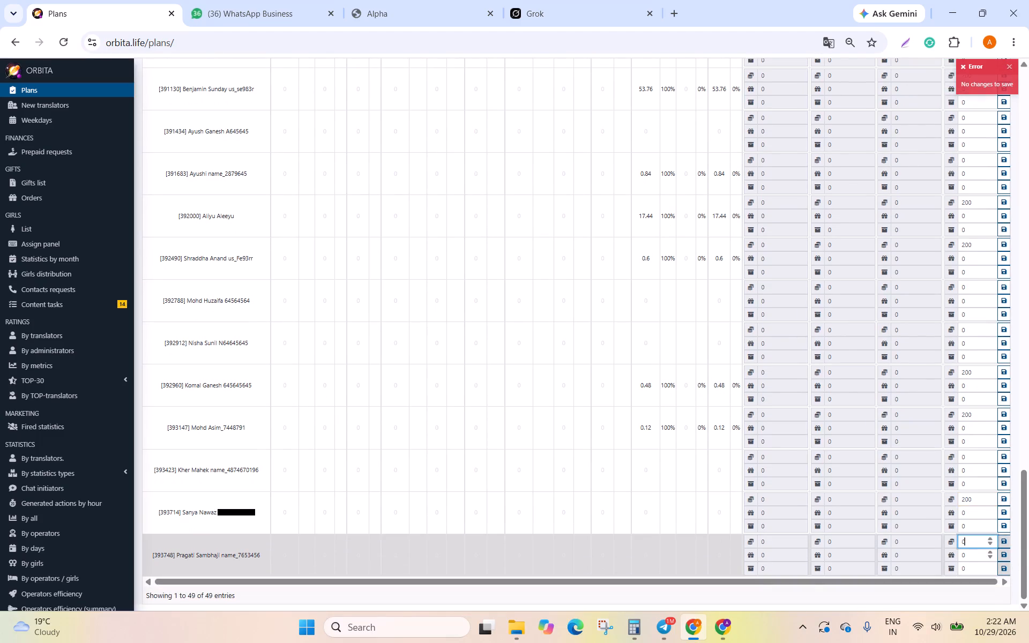
key(BackSpace)
key(BackSpace)
text(2-)
key(BackSpace)
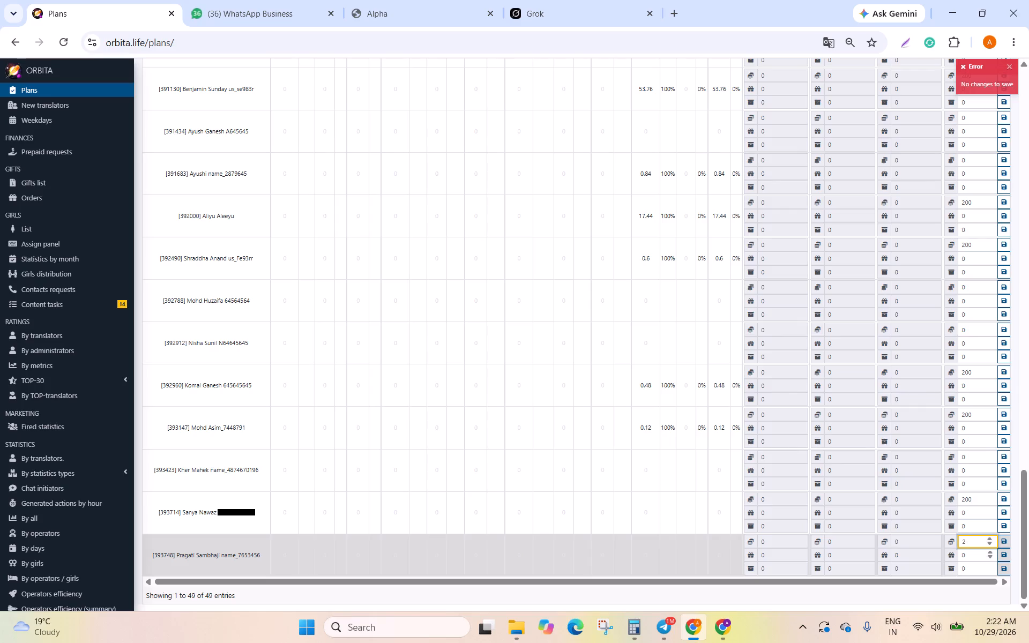
text(00)
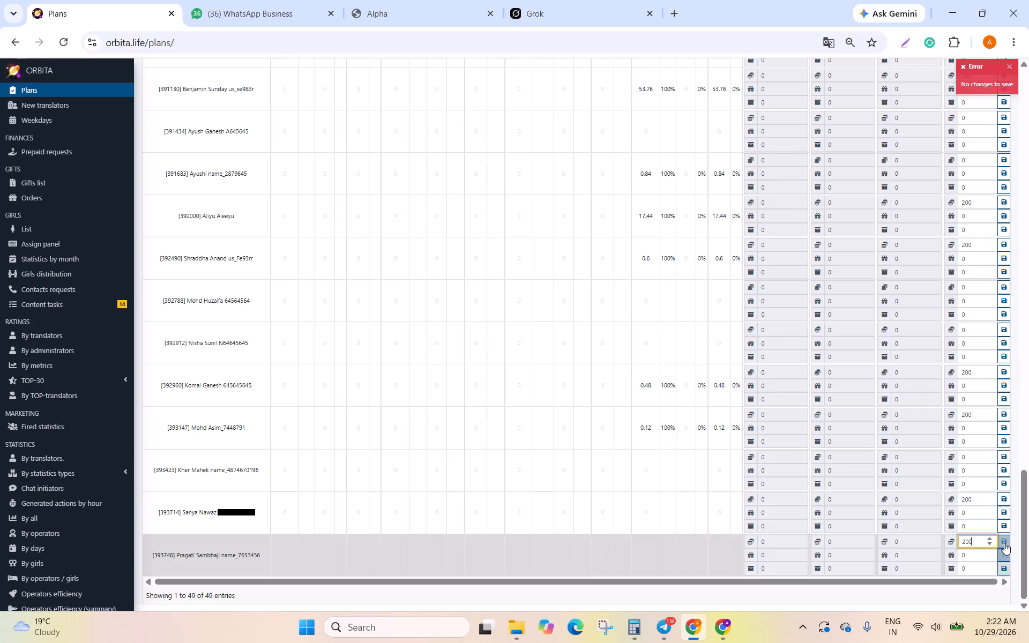
click(1004, 543)
Leave the Plans page and open the Orbita dashboard.
scroll(816, 326, up, 16)
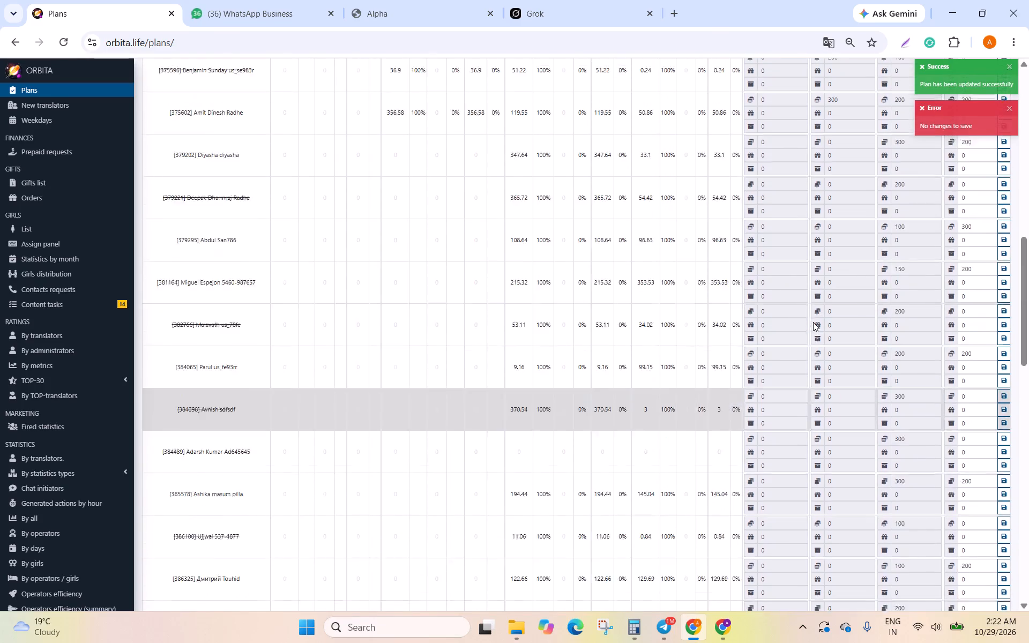
click(46, 73)
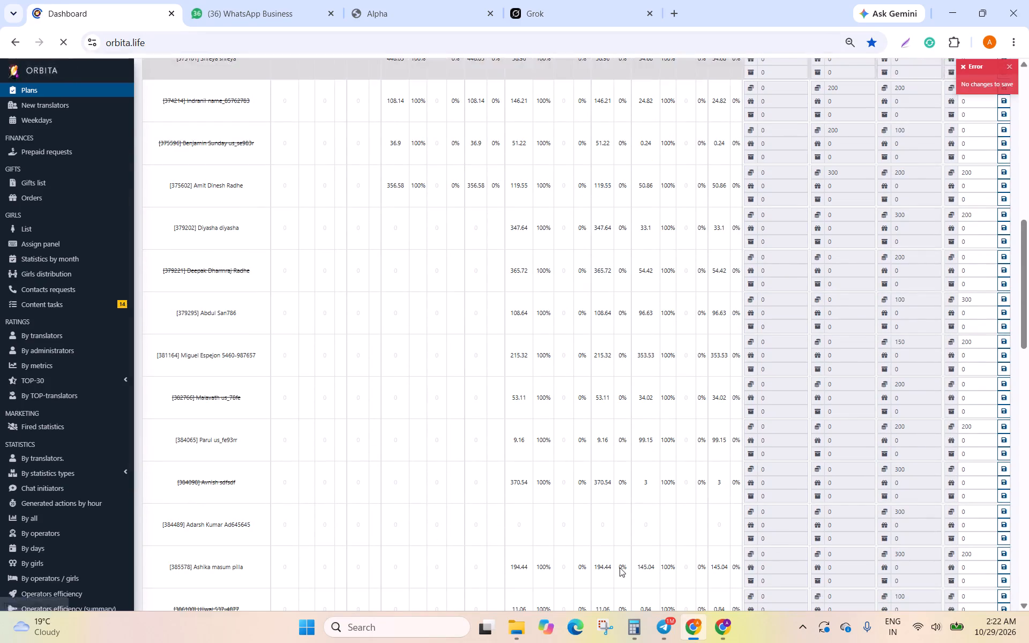
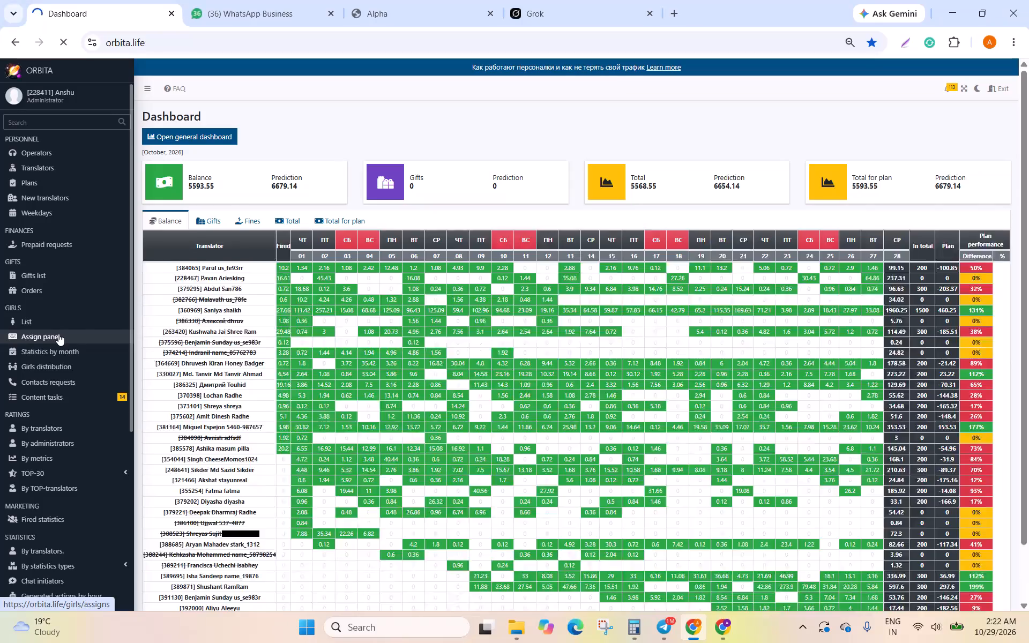
Look through the active profiles and their operator assignments in Orbita's Assign panel.
scroll(192, 327, down, 3)
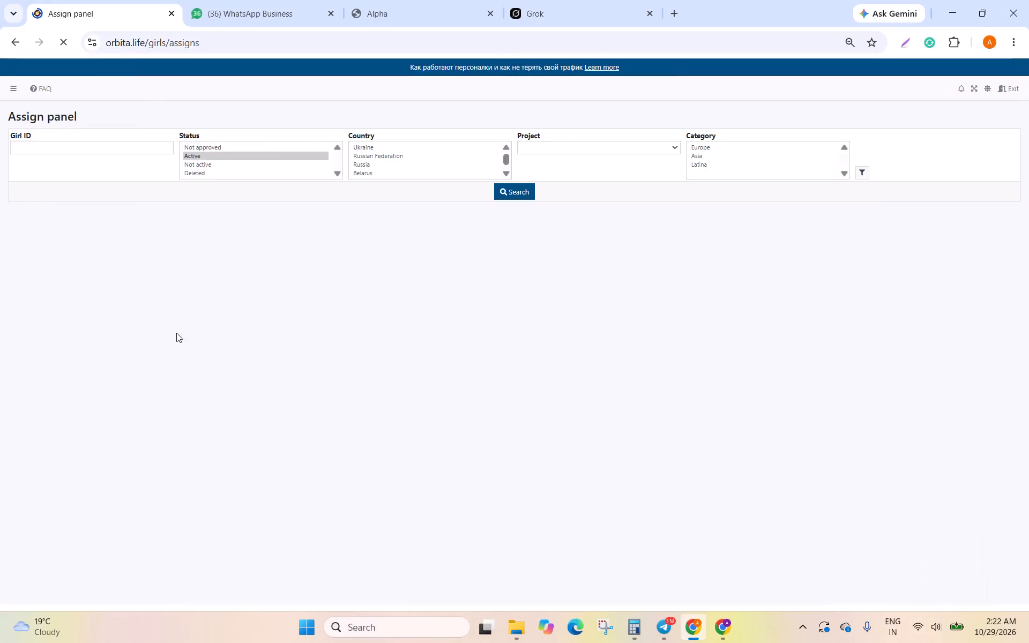
scroll(176, 333, down, 1)
scroll(220, 330, down, 3)
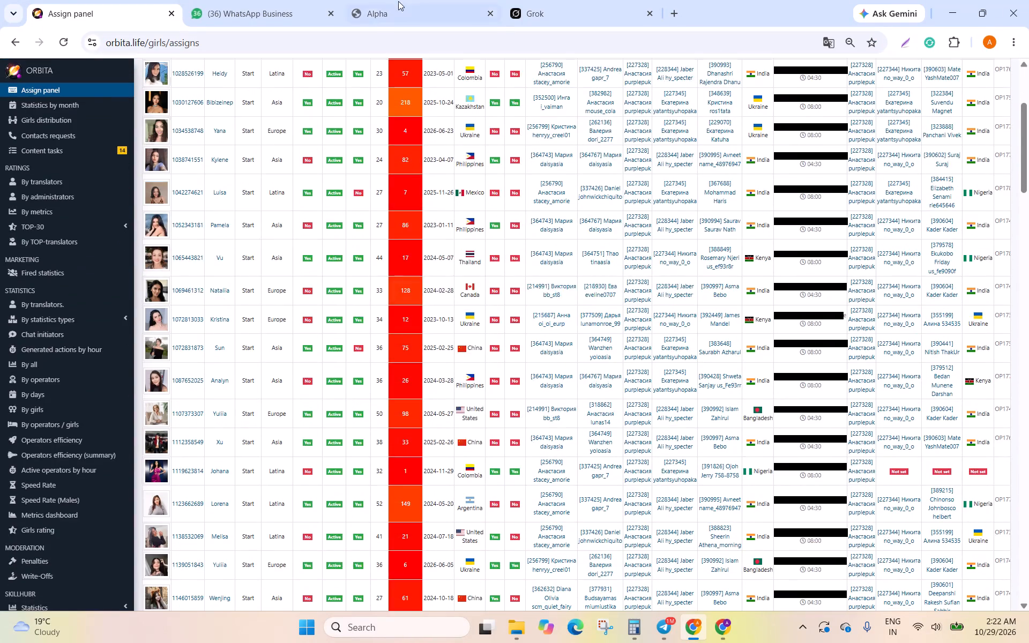
click(400, 1)
click(304, 86)
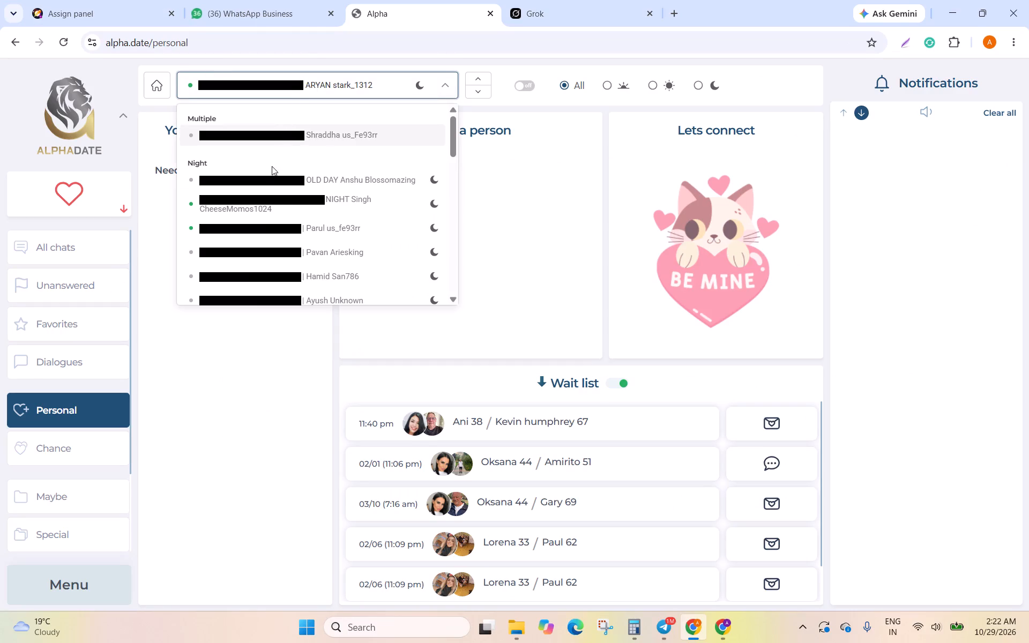
click(241, 196)
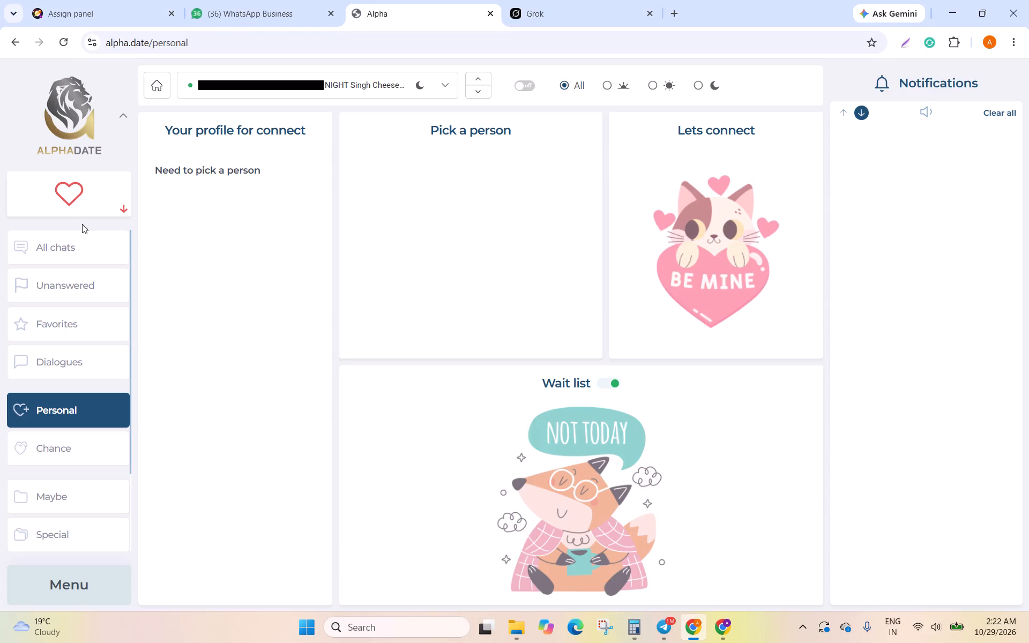
click(106, 234)
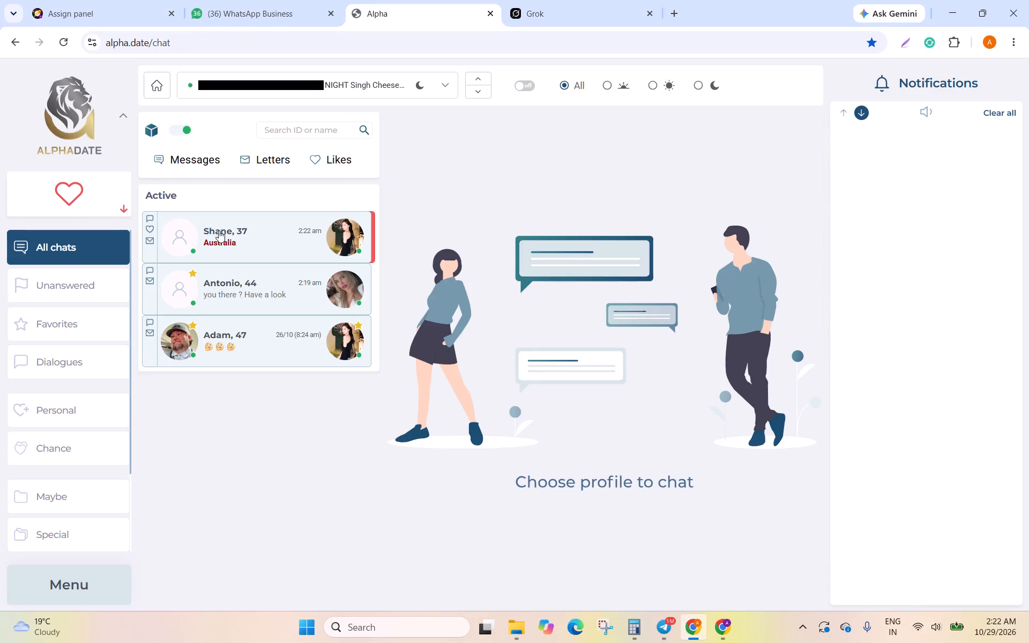
click(220, 232)
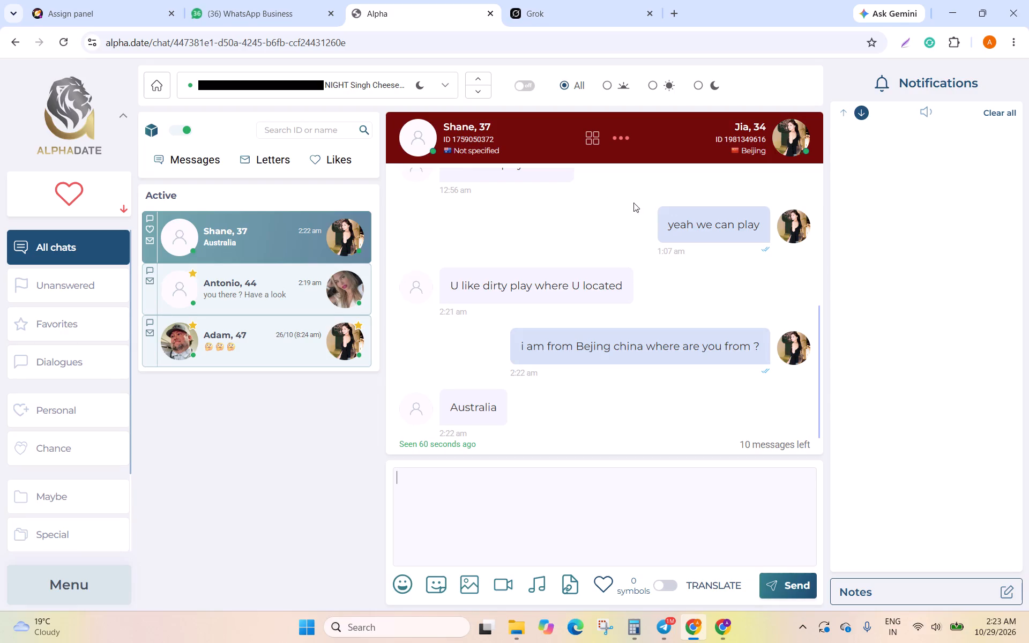
scroll(581, 228, up, 7)
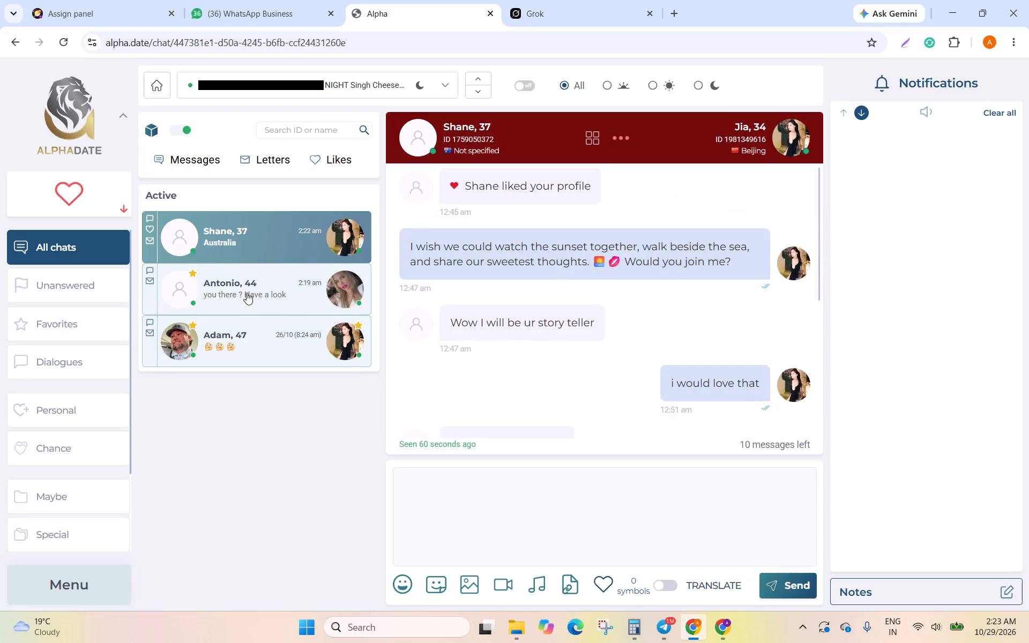
scroll(750, 371, down, 9)
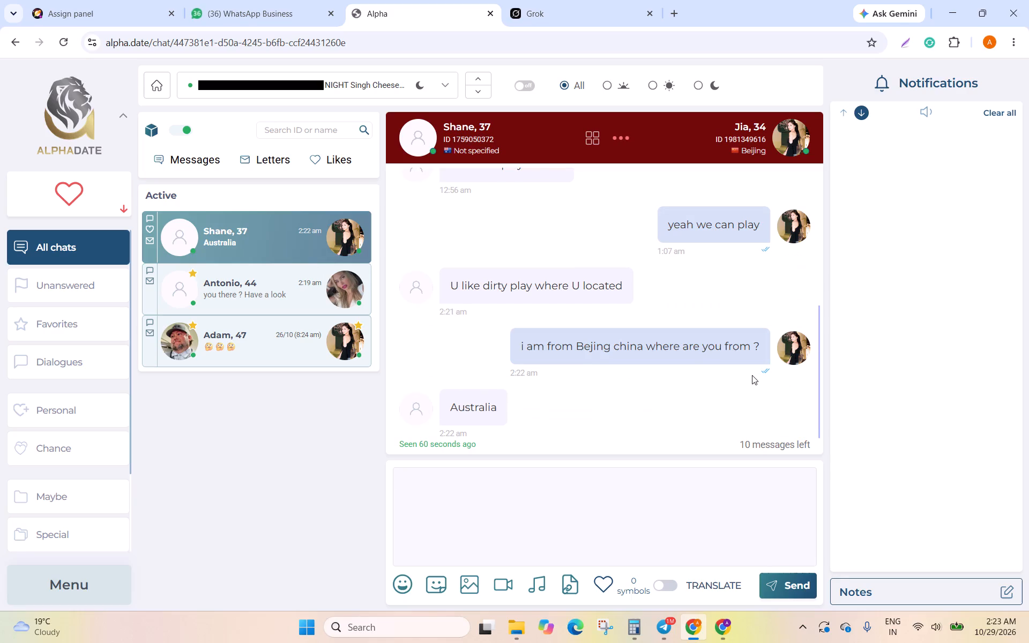
scroll(745, 377, down, 1)
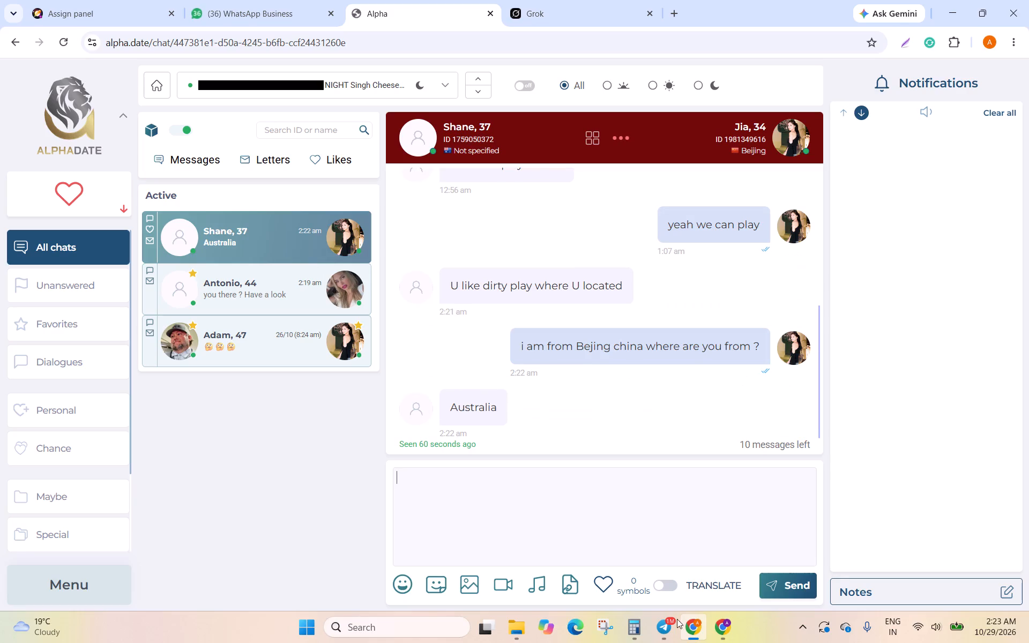
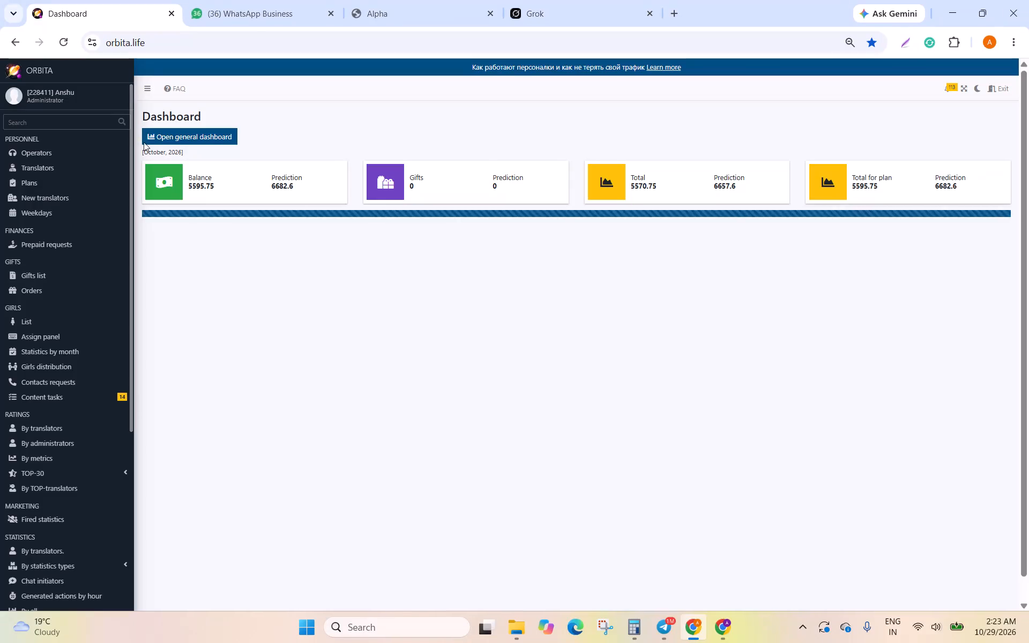
Open Orbita's Assign panel and look through the active profiles' team, translator and operator assignments for the morning and day shifts.
scroll(692, 409, down, 6)
click(47, 341)
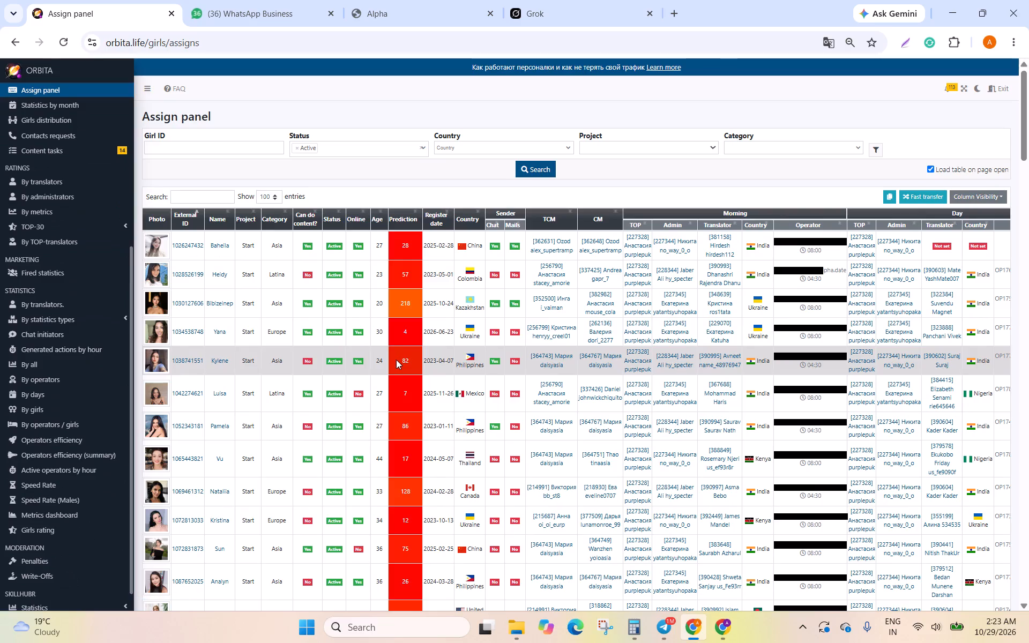
scroll(275, 382, down, 4)
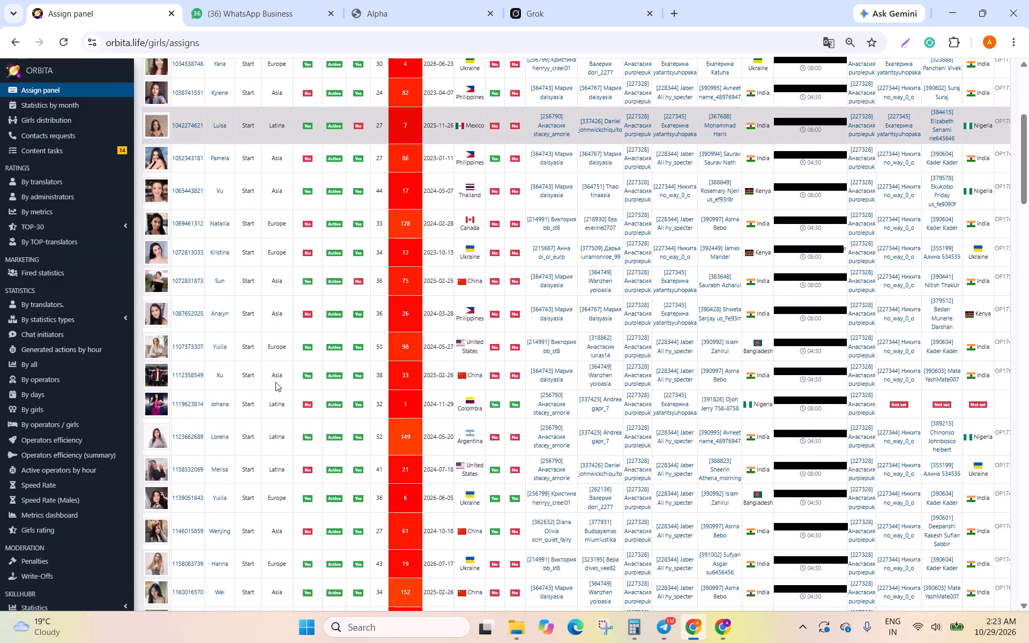
scroll(275, 382, down, 12)
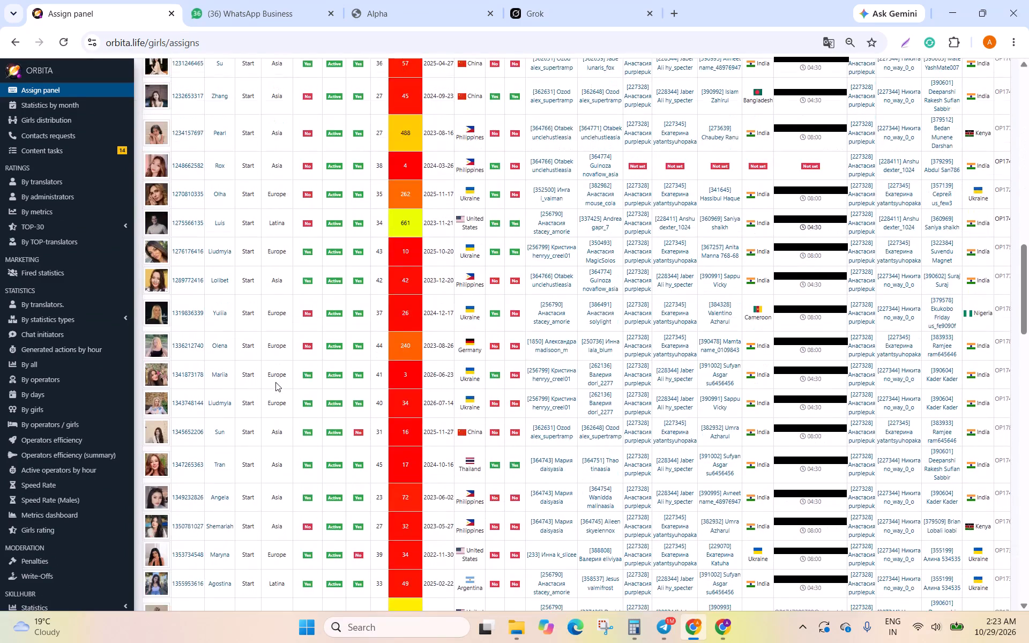
scroll(275, 382, down, 6)
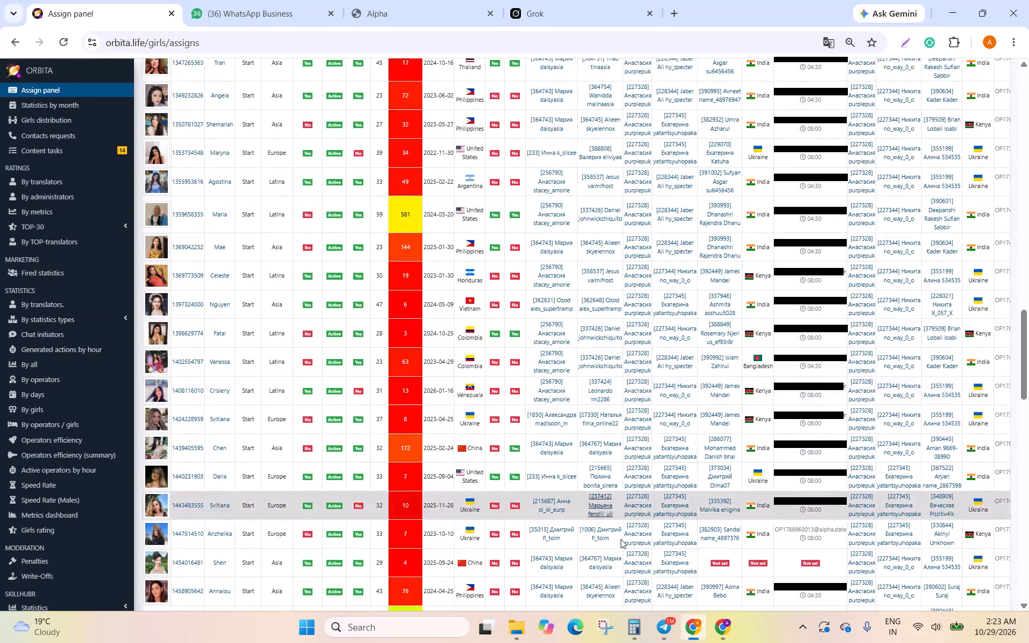
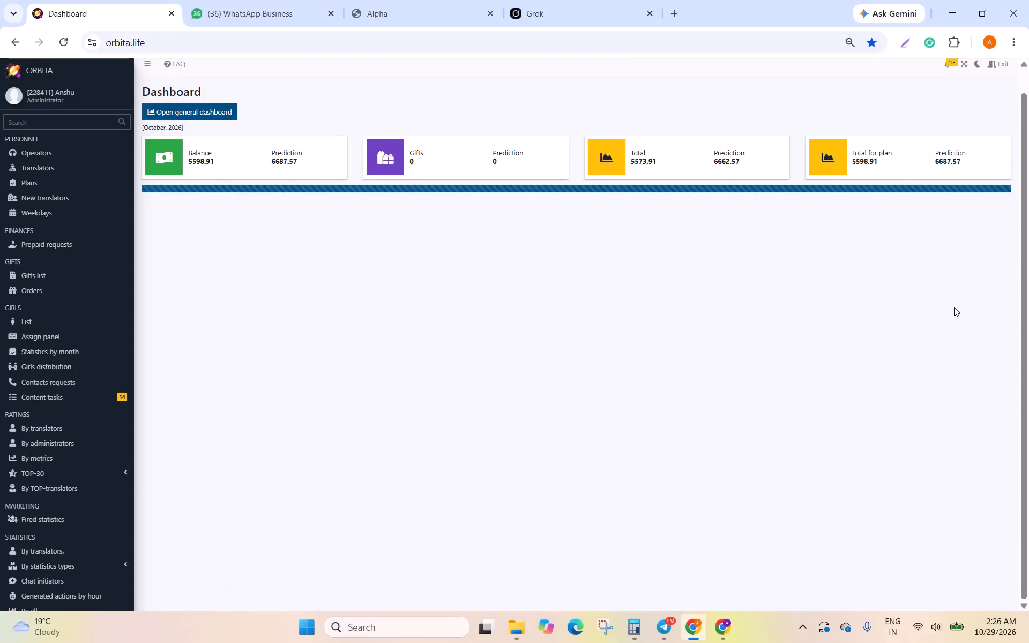
On the Plans page, set the October balance plan of the first-listed translator to 200 and save that plan.
scroll(953, 308, down, 1)
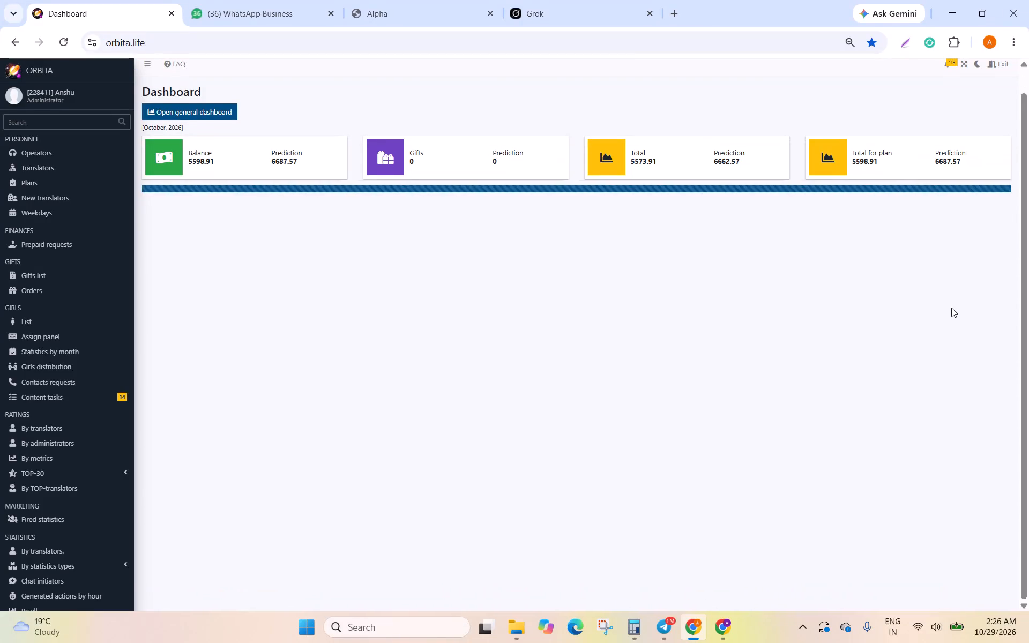
scroll(950, 308, down, 7)
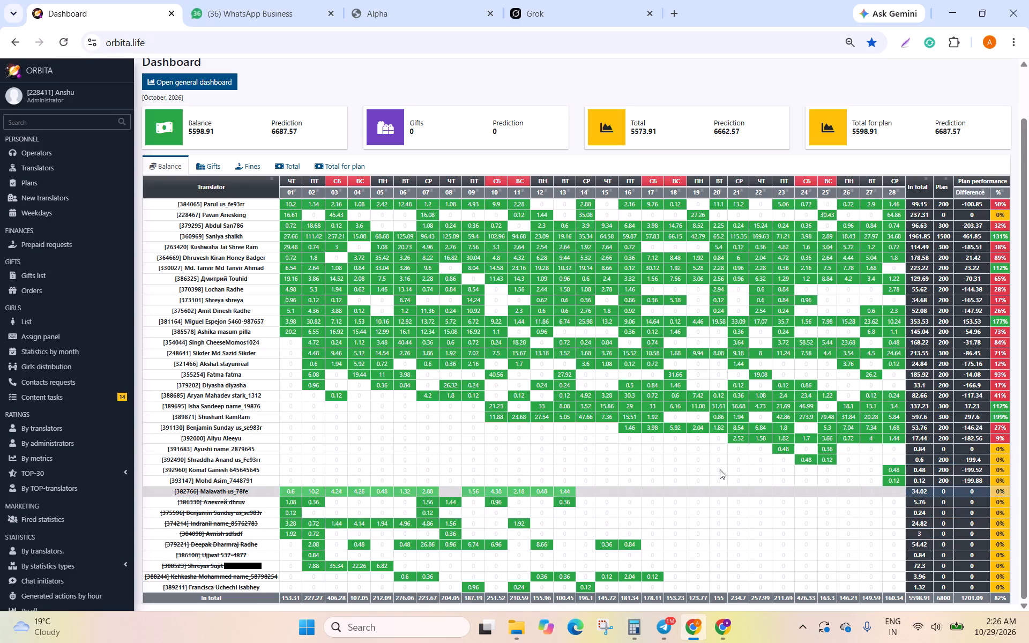
click(38, 181)
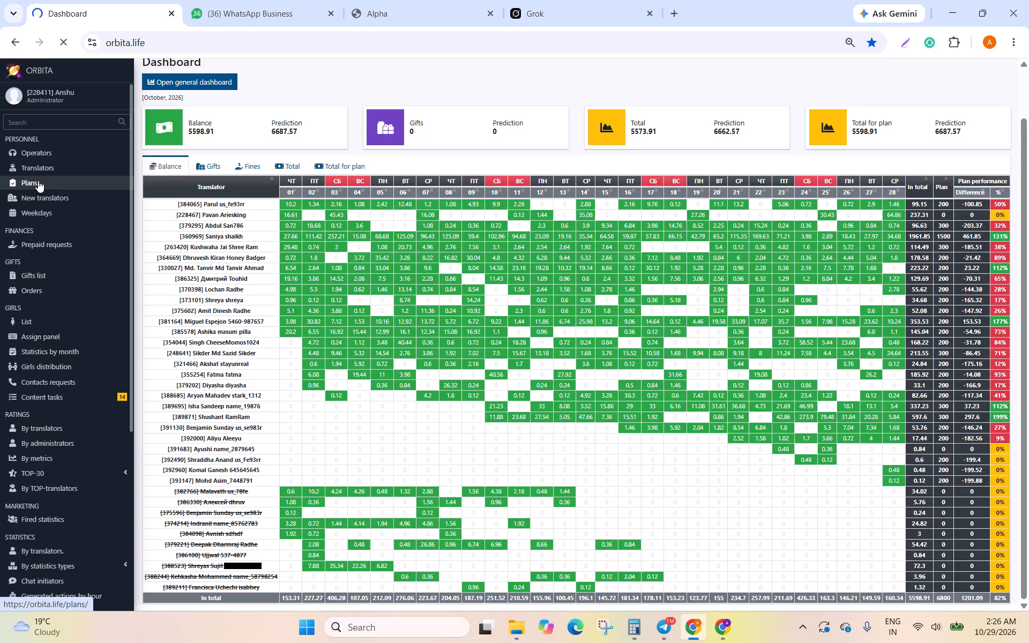
click(38, 182)
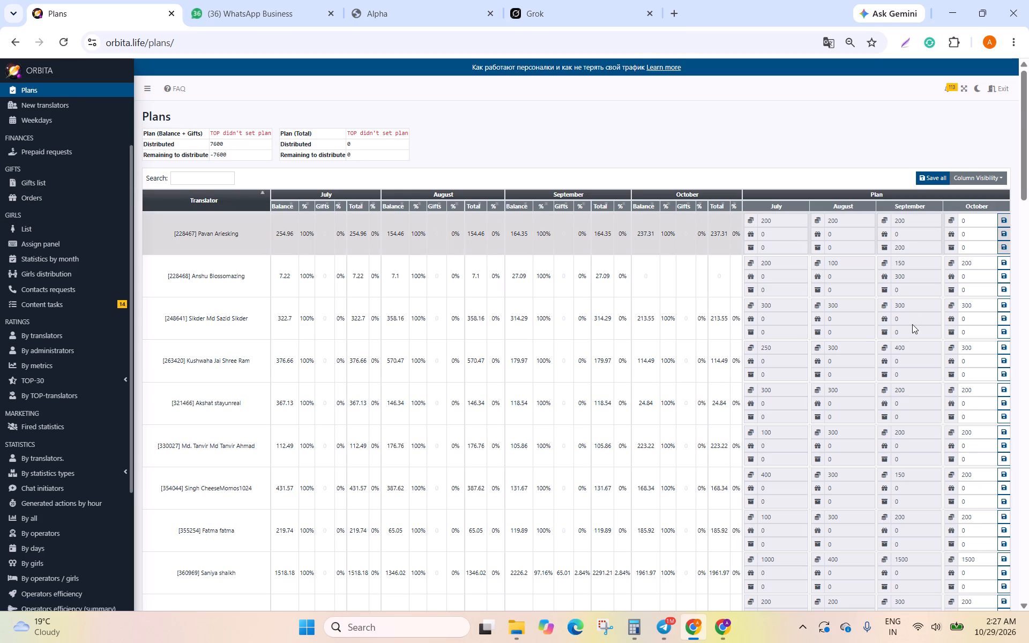
scroll(913, 324, down, 4)
scroll(915, 306, up, 5)
click(964, 219)
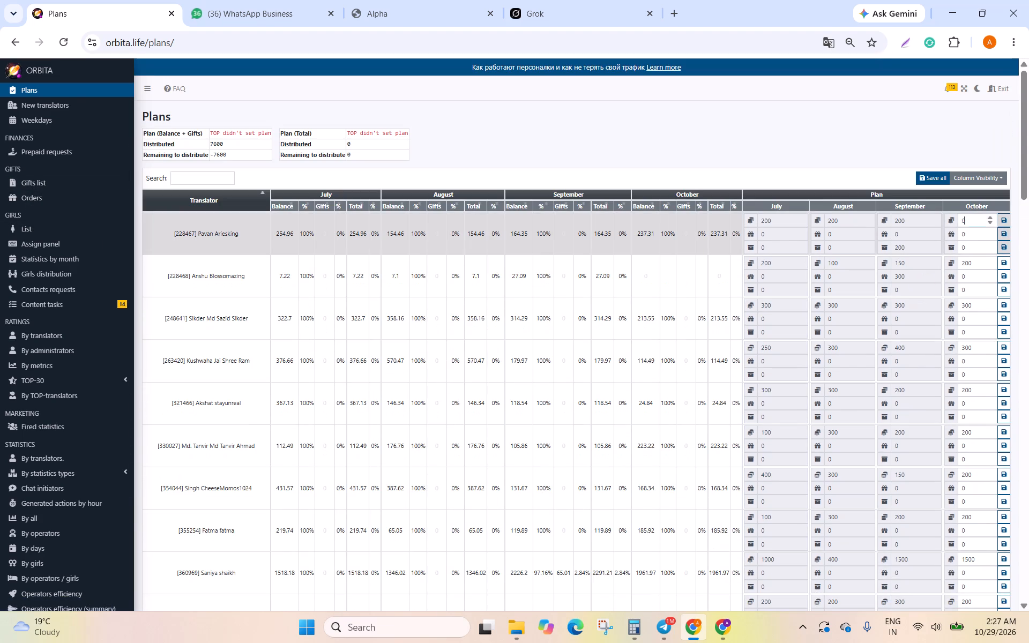
key(BackSpace)
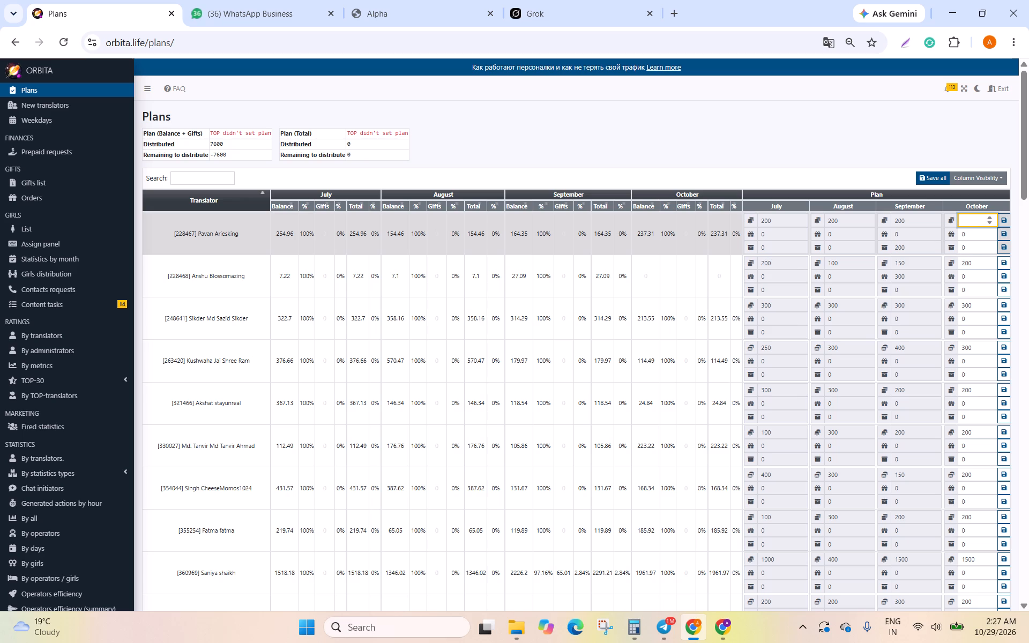
text(200)
click(1005, 224)
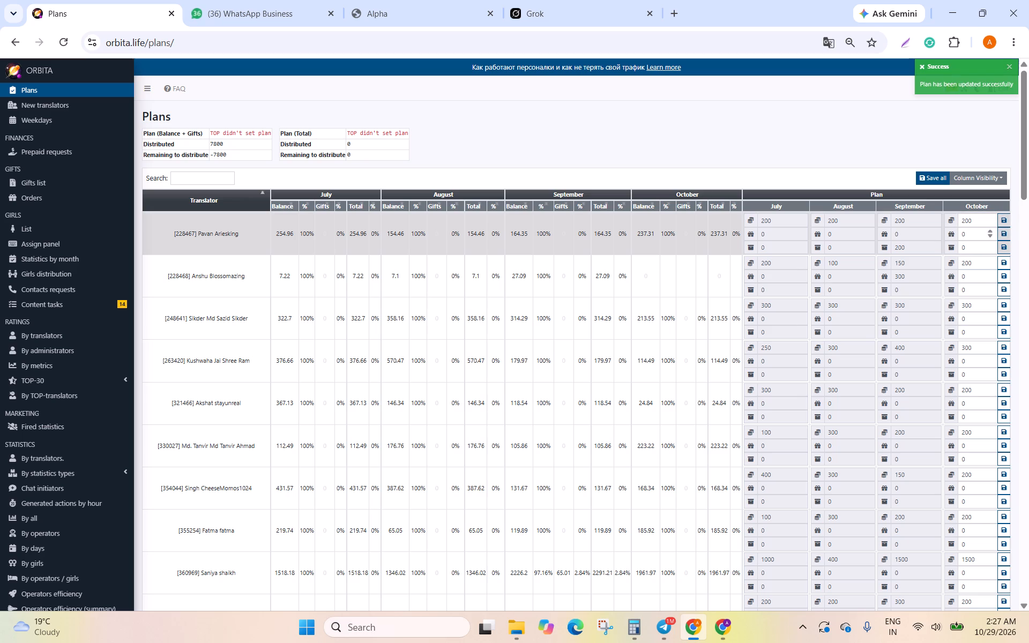
Return to the Dashboard and check the translators' October balances against their plans in the plan performance columns.
click(81, 70)
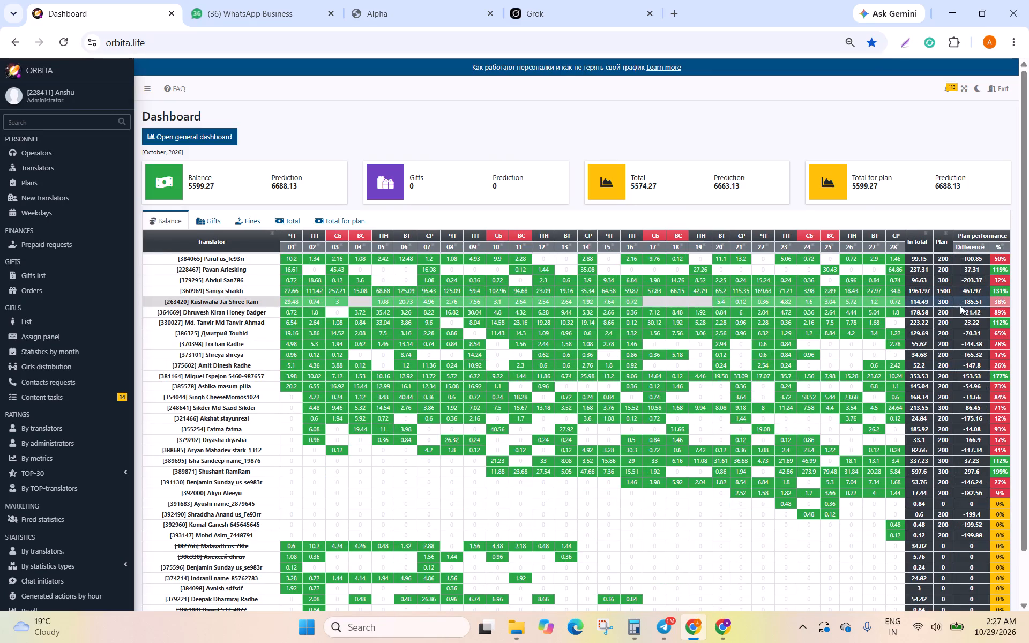
scroll(959, 342, down, 1)
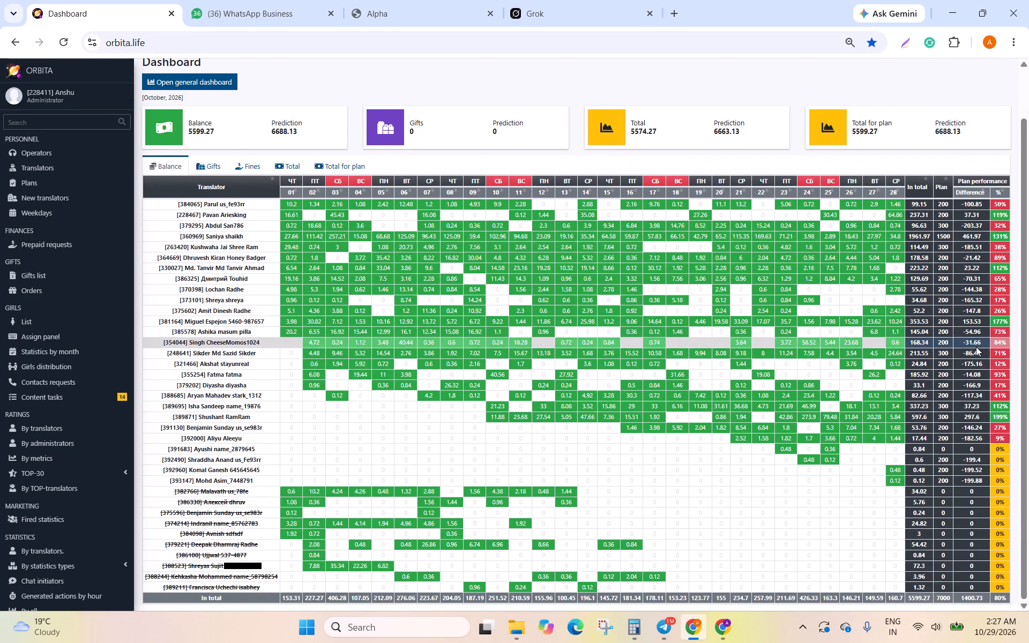
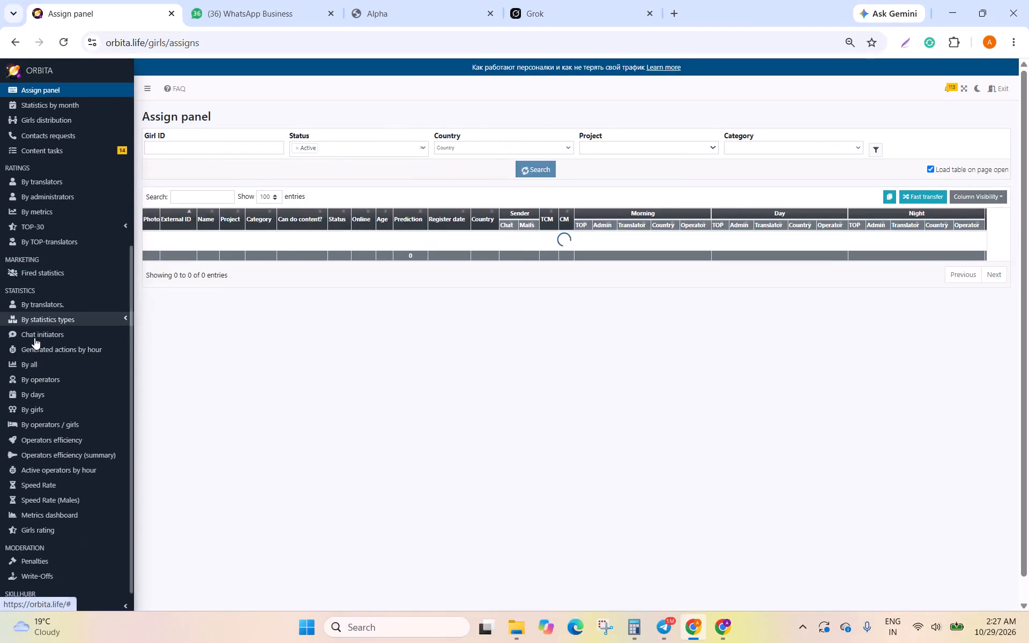
Filter the Assign panel table by "momo" and check the Night shift assignments of the matching profiles.
click(192, 192)
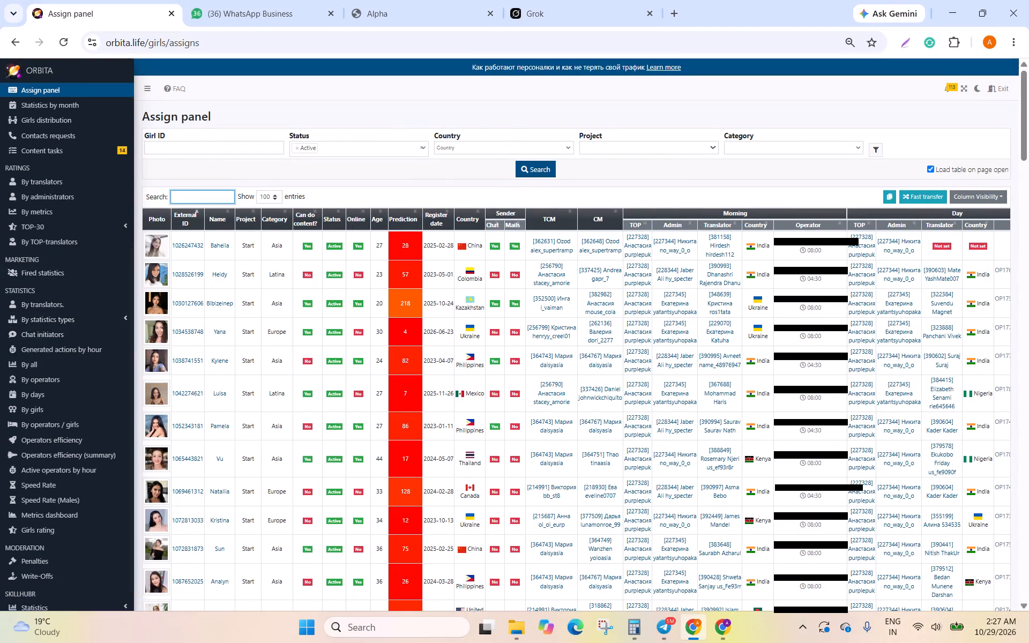
text(momo)
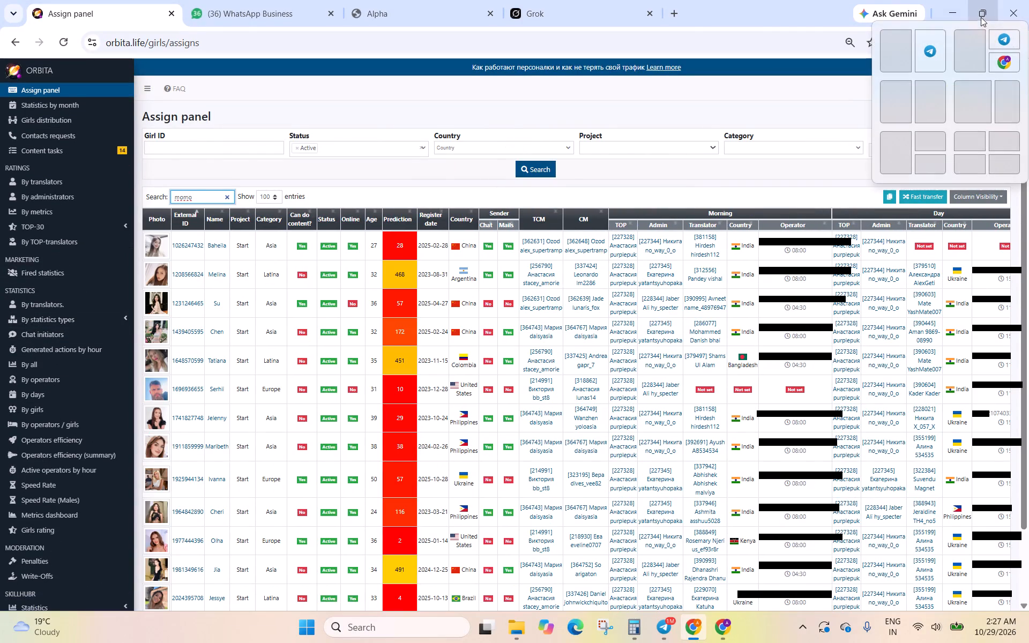
scroll(515, 255, down, 6)
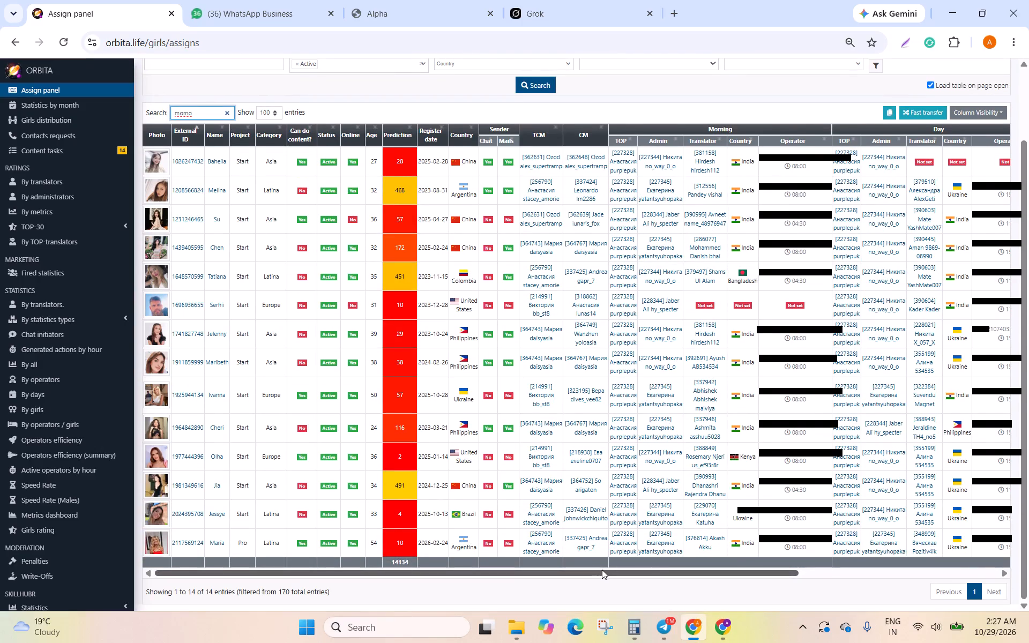
drag(602, 570, 956, 578)
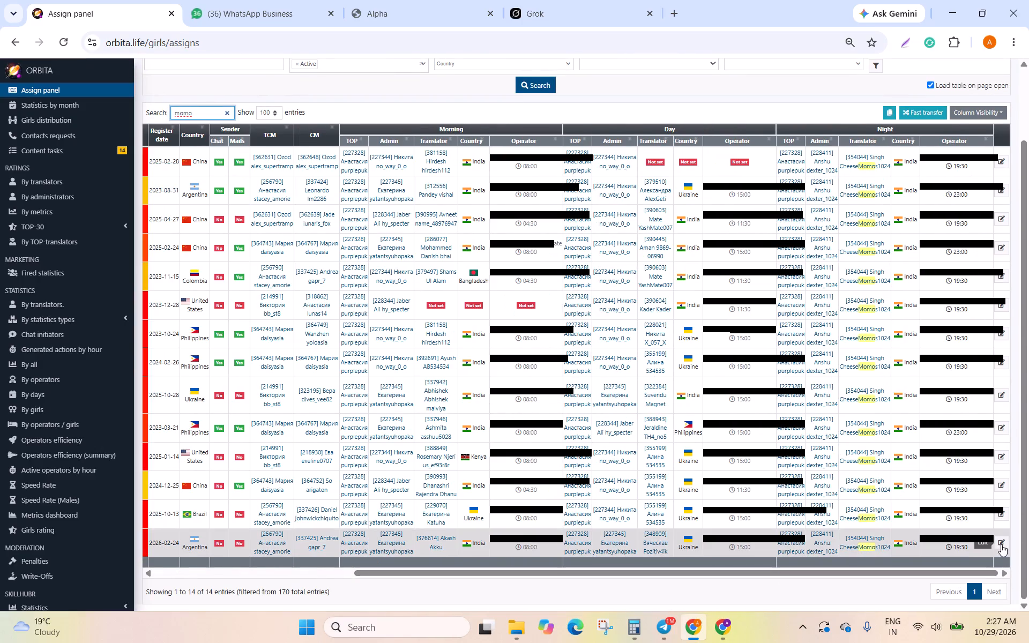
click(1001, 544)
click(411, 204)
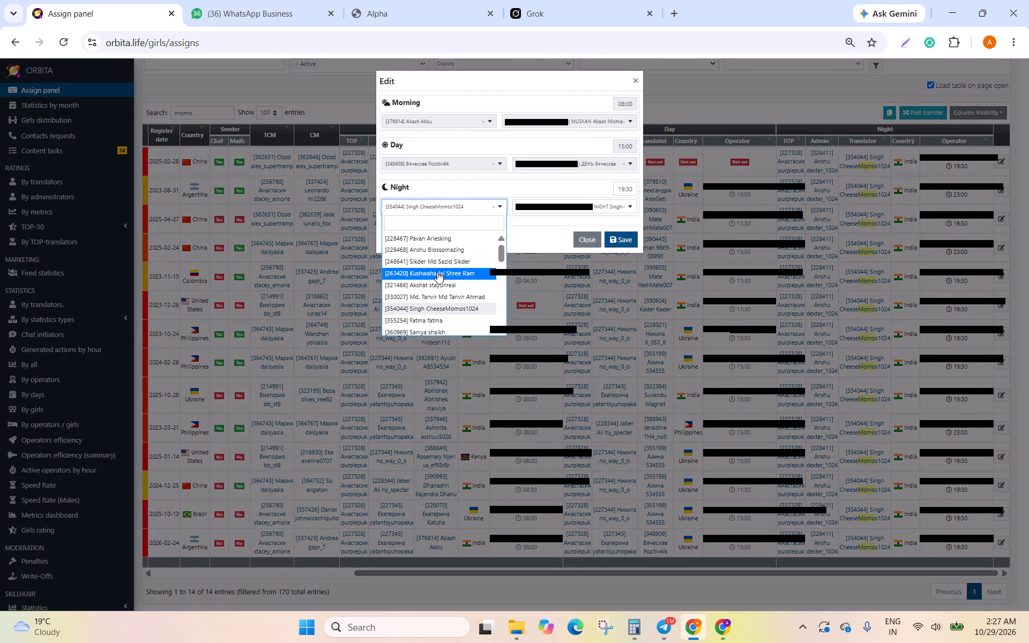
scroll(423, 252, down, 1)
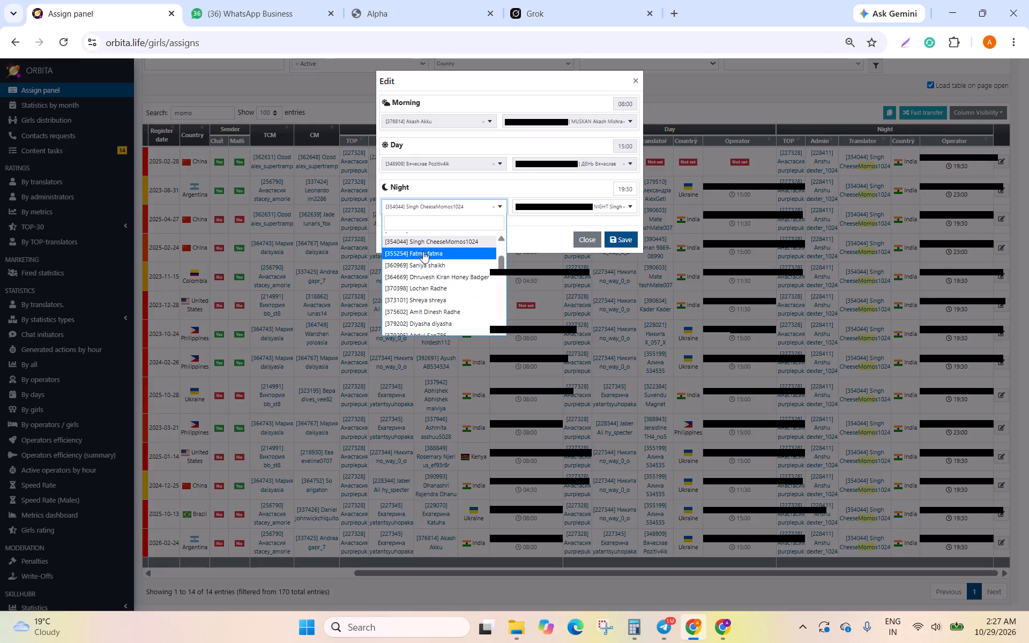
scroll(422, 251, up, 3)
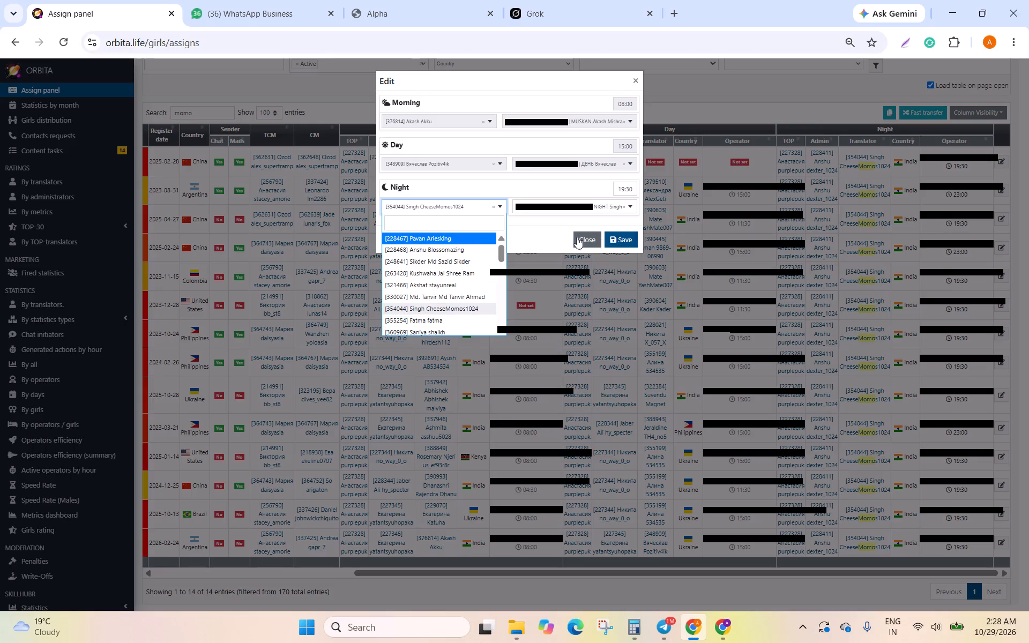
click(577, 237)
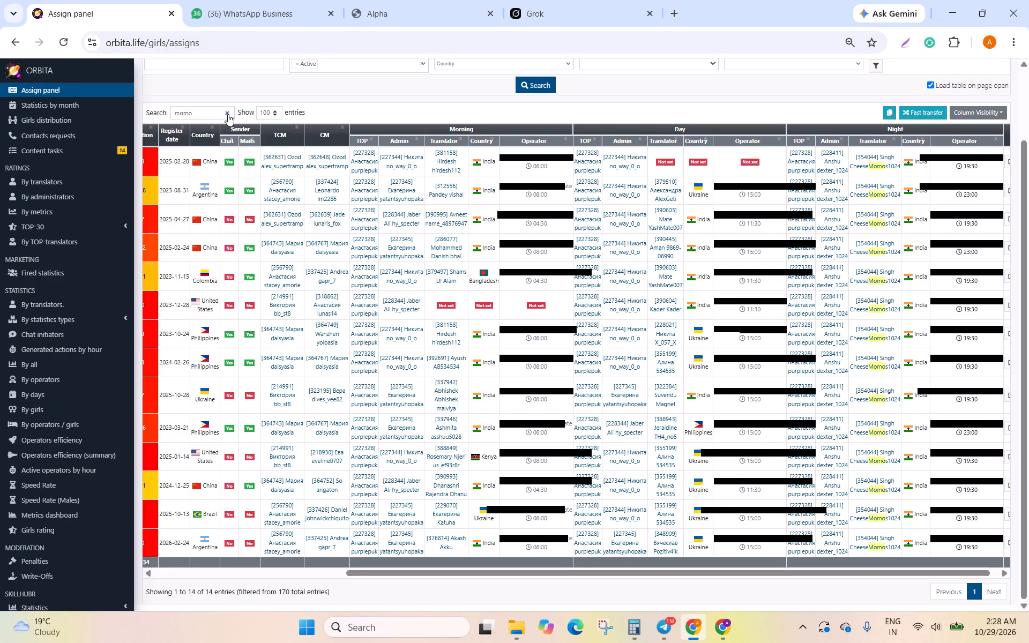
Examine the "momo" profiles across the full width of the table, from profile details to Morning, Day and Night assignments.
key(ctrl+minus)
key(ctrl+minus)
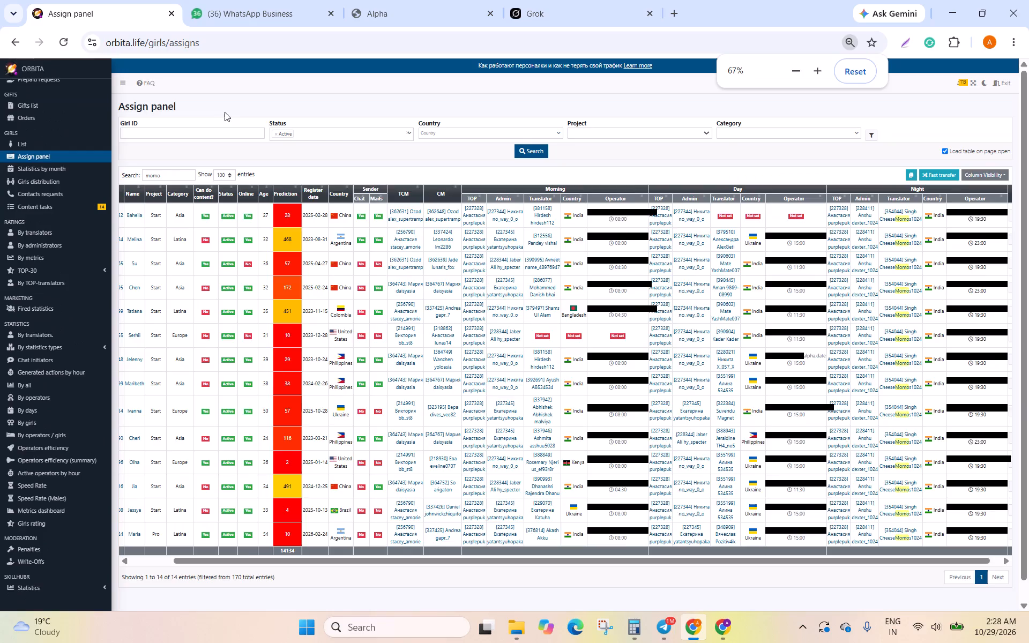
key(ctrl+minus)
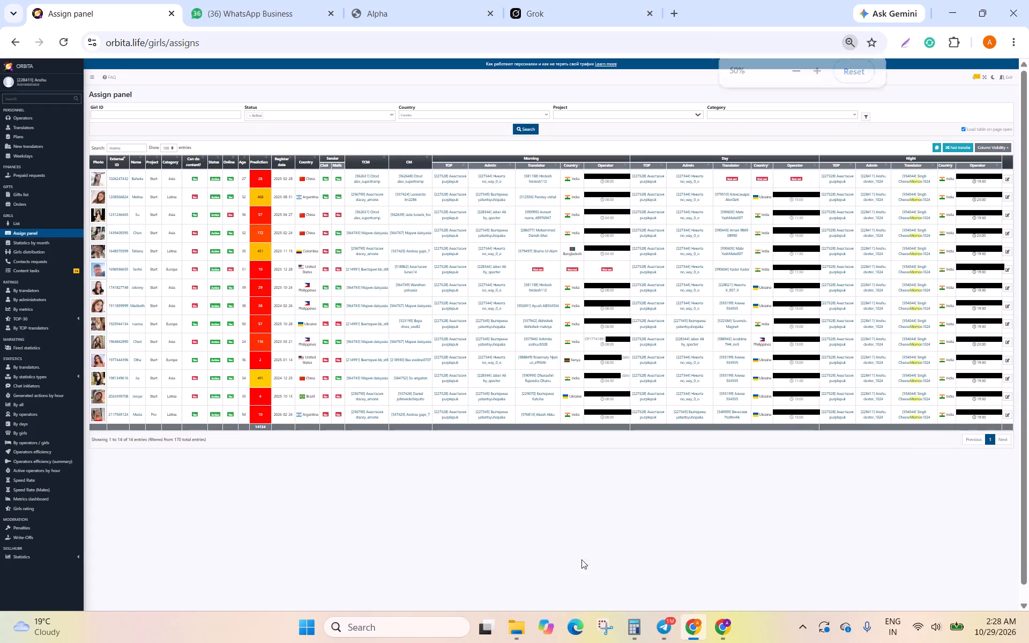
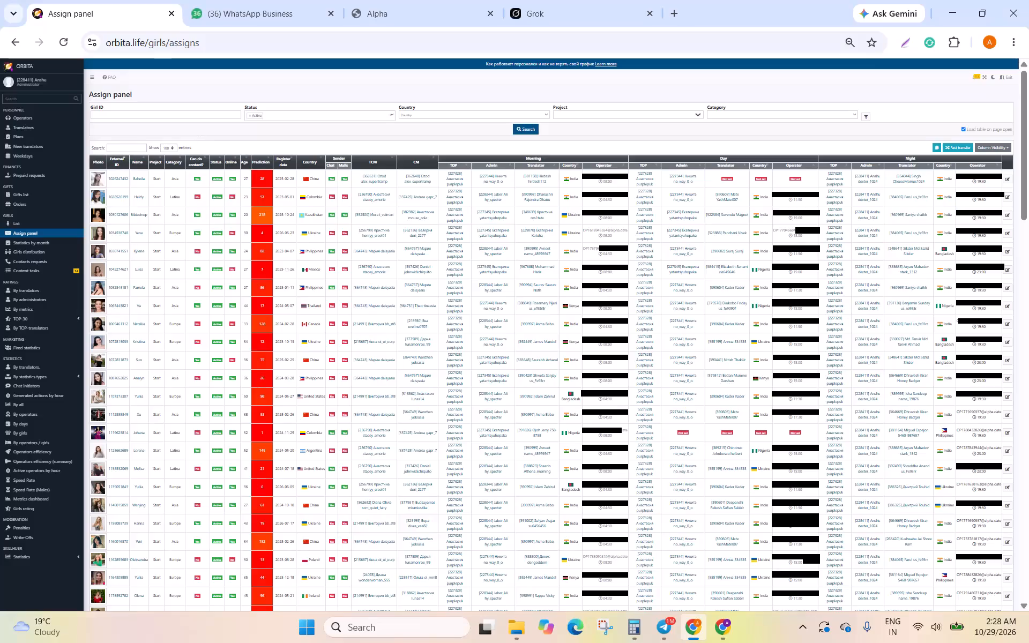
Filter the Assign panel table by the copied external ID, check that profile's shift assignments, and clear the filter.
right_click(117, 146)
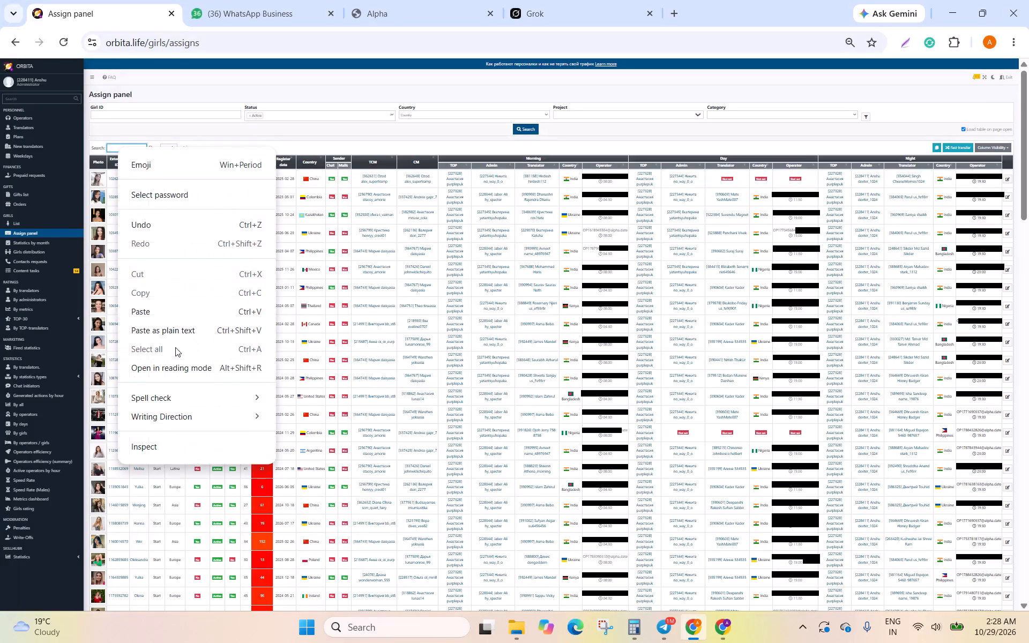
click(167, 311)
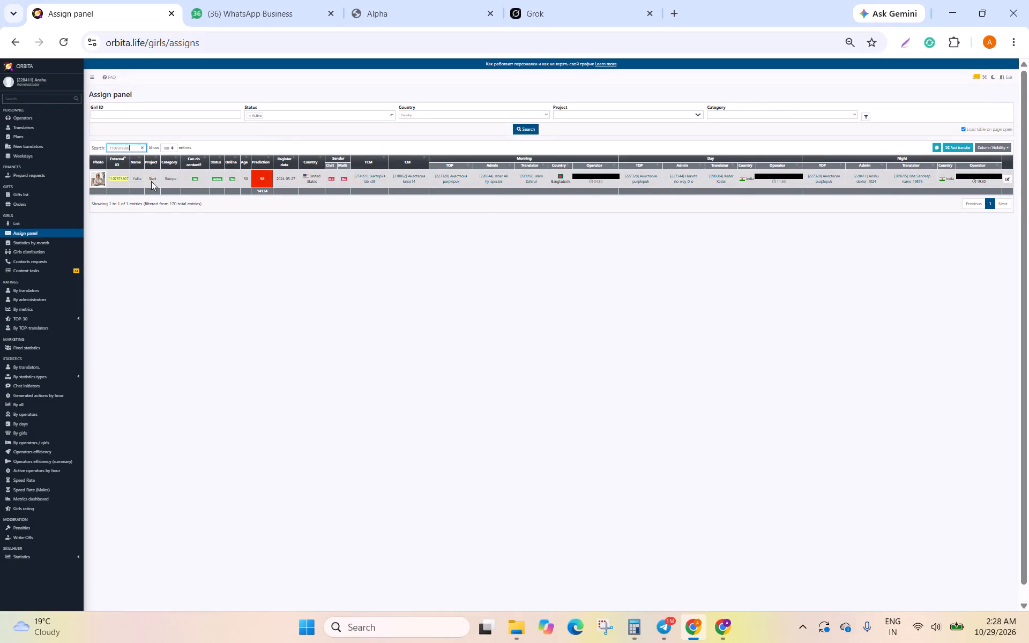
click(142, 148)
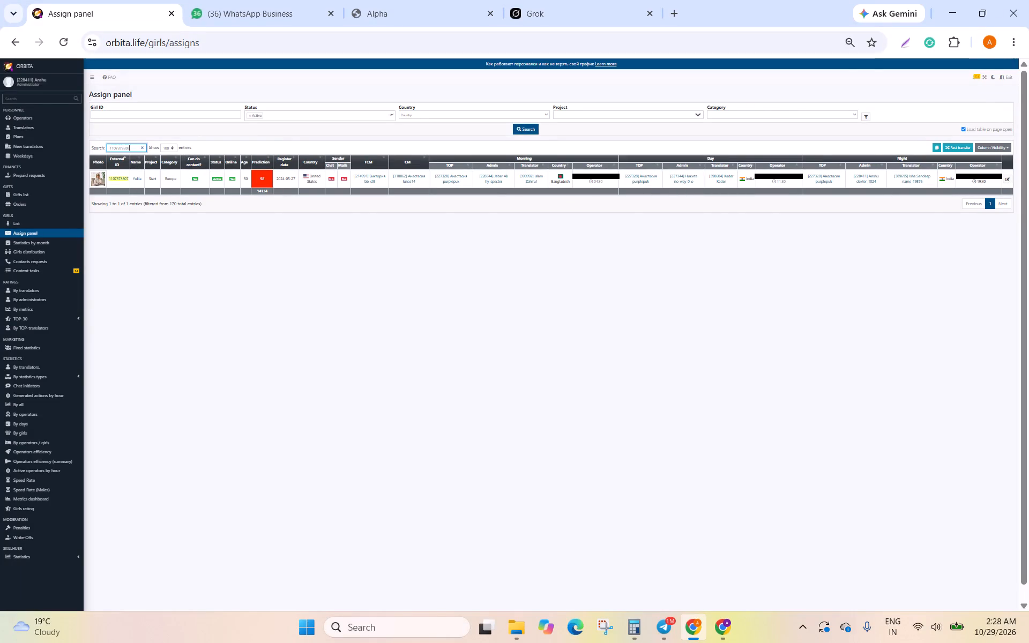
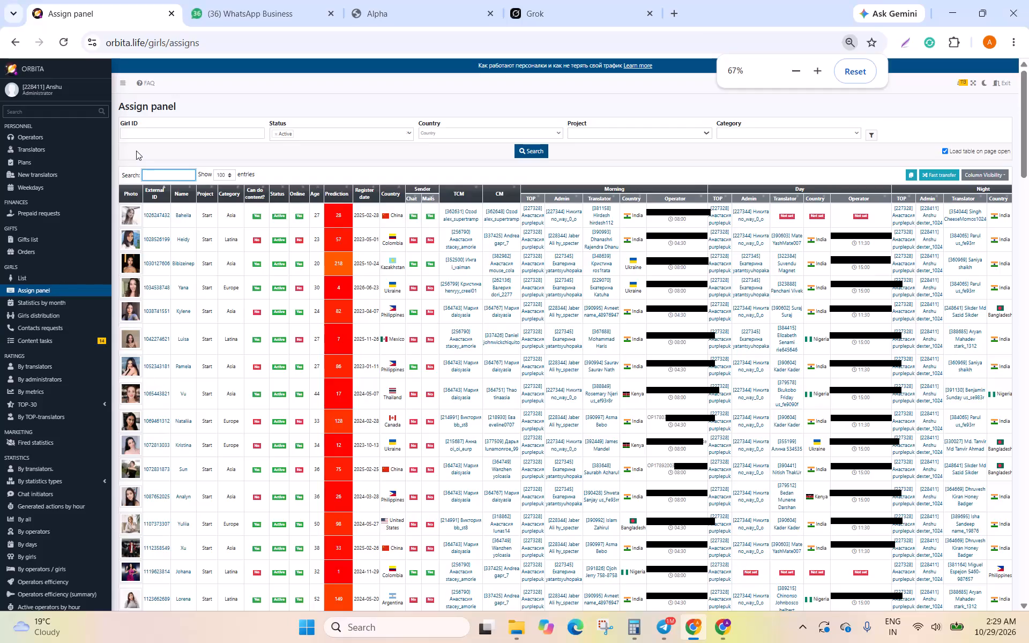
Filter the table by "aliyu" and reassign Anastasiia's night shift to translator Komal with her matching operator account, saving the edit.
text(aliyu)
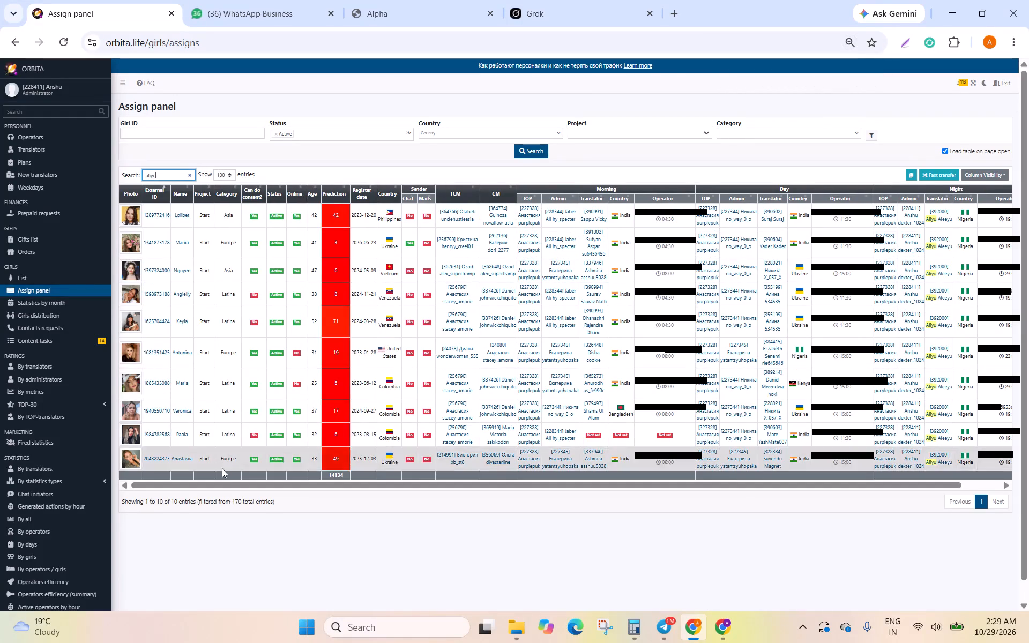
drag(227, 483, 740, 484)
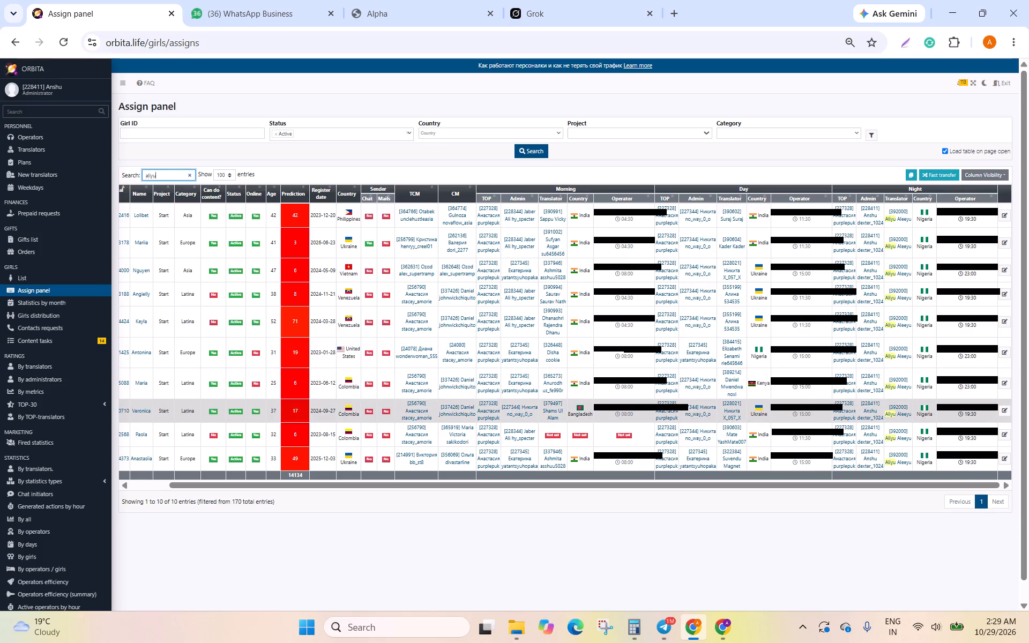
drag(957, 485, 535, 484)
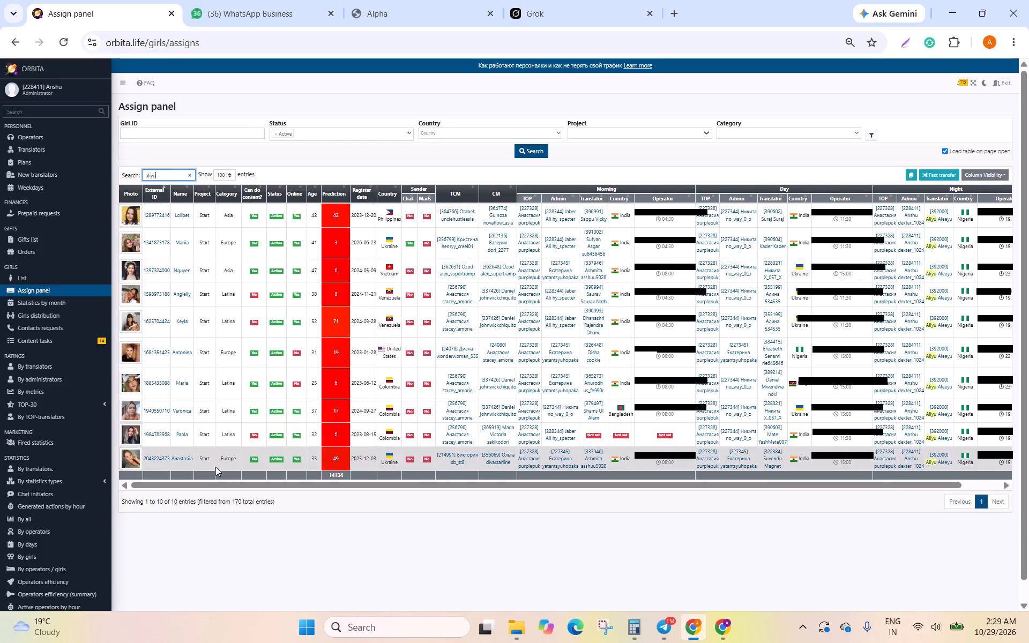
drag(213, 485, 168, 490)
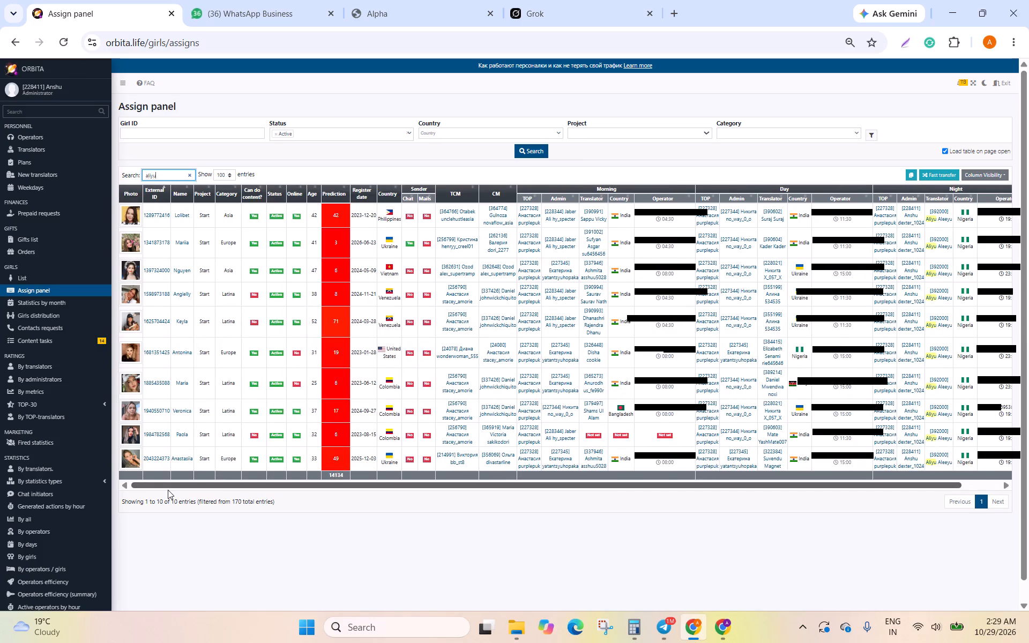
drag(168, 490, 712, 498)
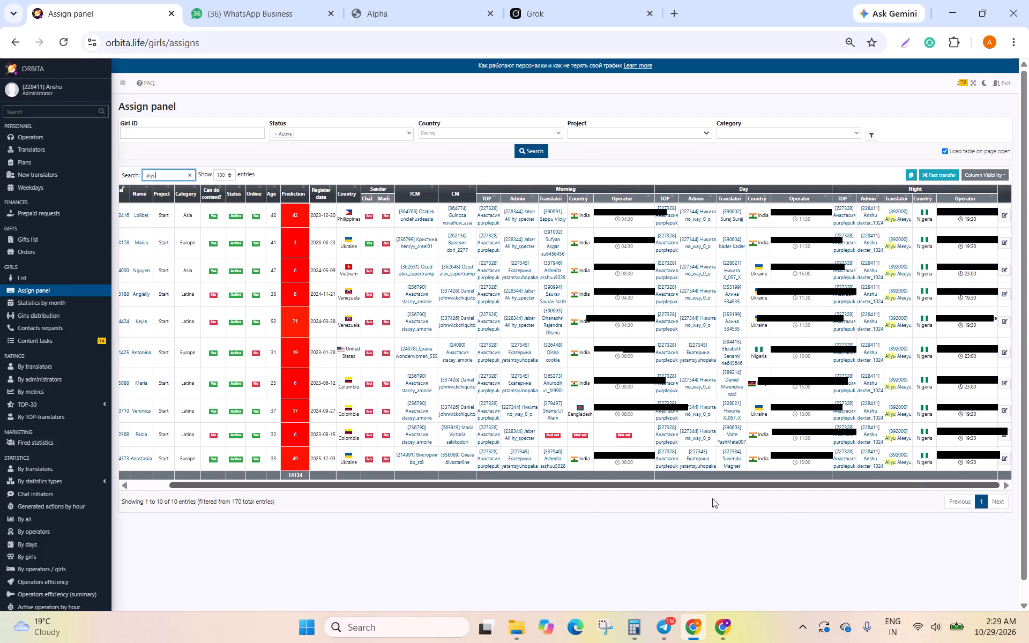
drag(712, 498, 793, 498)
click(1003, 460)
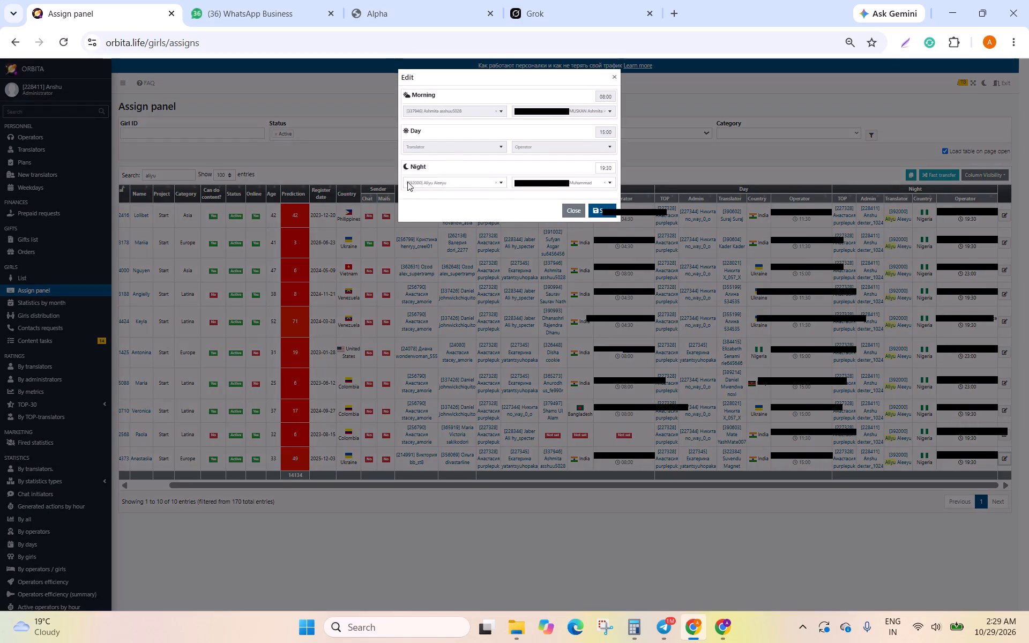
click(438, 180)
click(426, 199)
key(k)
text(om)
click(440, 209)
click(544, 182)
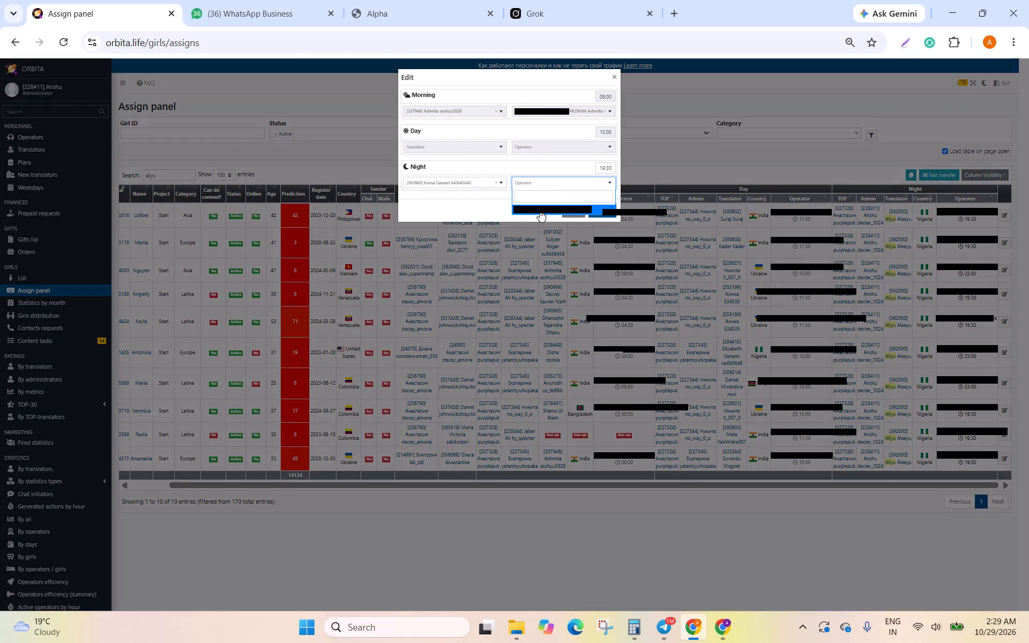
click(540, 212)
click(599, 212)
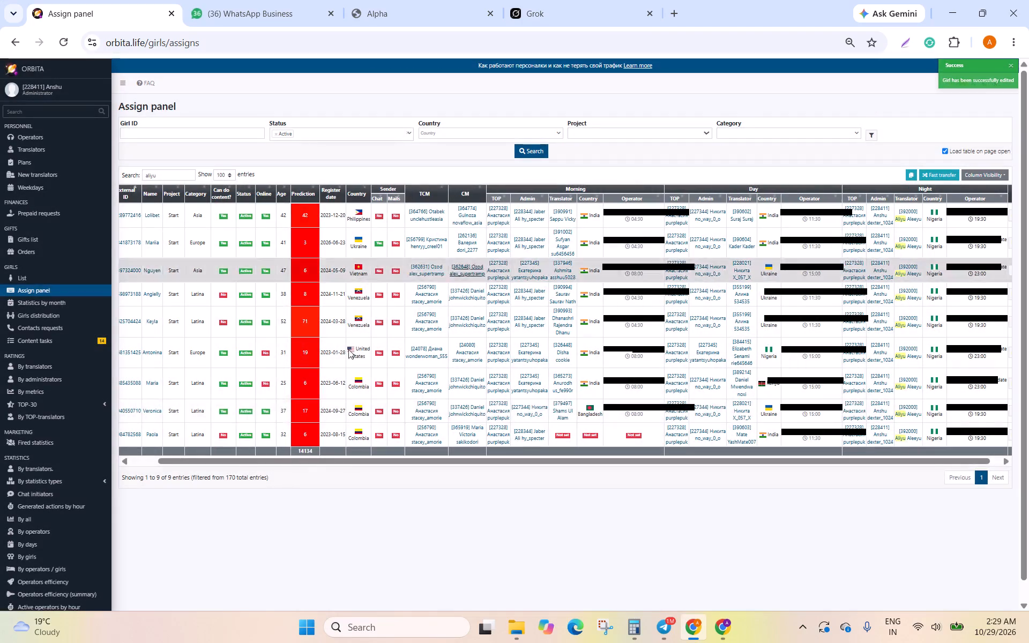
Filter the Assign panel table by "komal" and check the profiles assigned to that translator.
drag(316, 459, 144, 455)
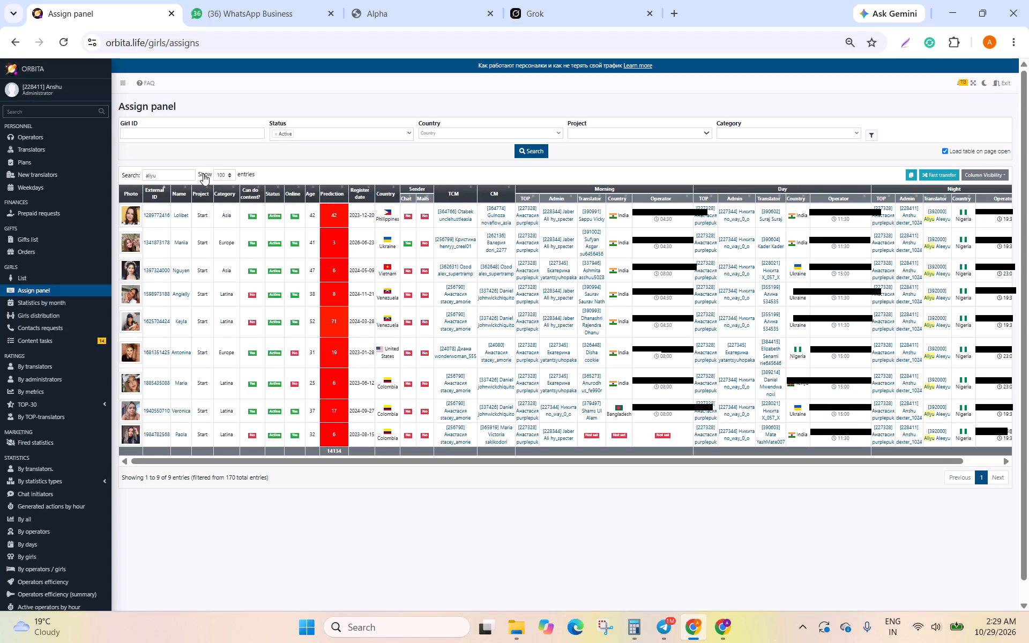
click(188, 173)
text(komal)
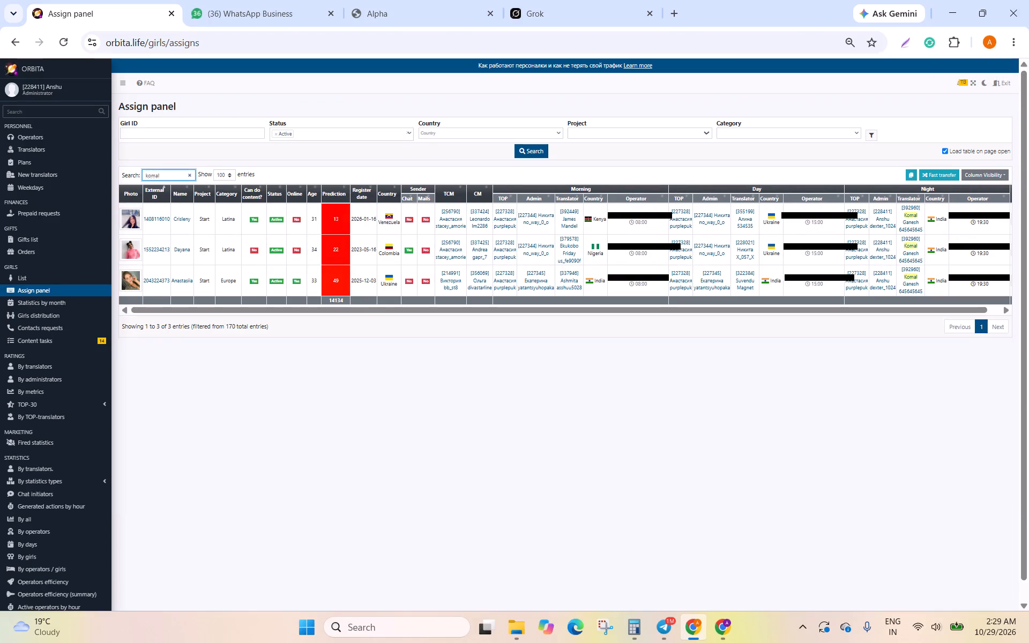
Filter the table by "momo" and reassign Jelenny's night shift to translator Komal with her operator account, saving the edit.
click(190, 176)
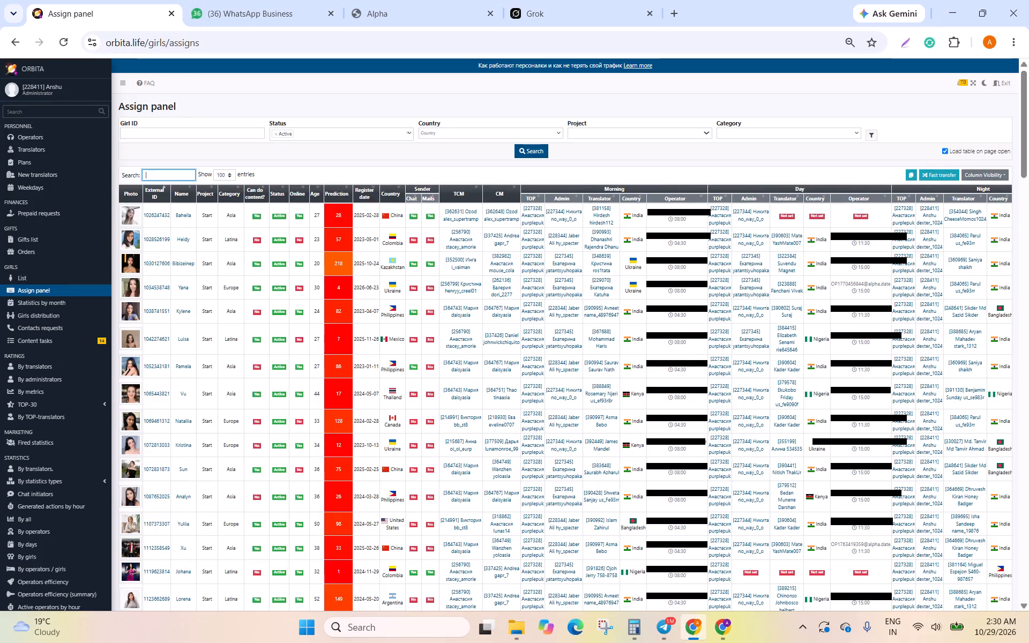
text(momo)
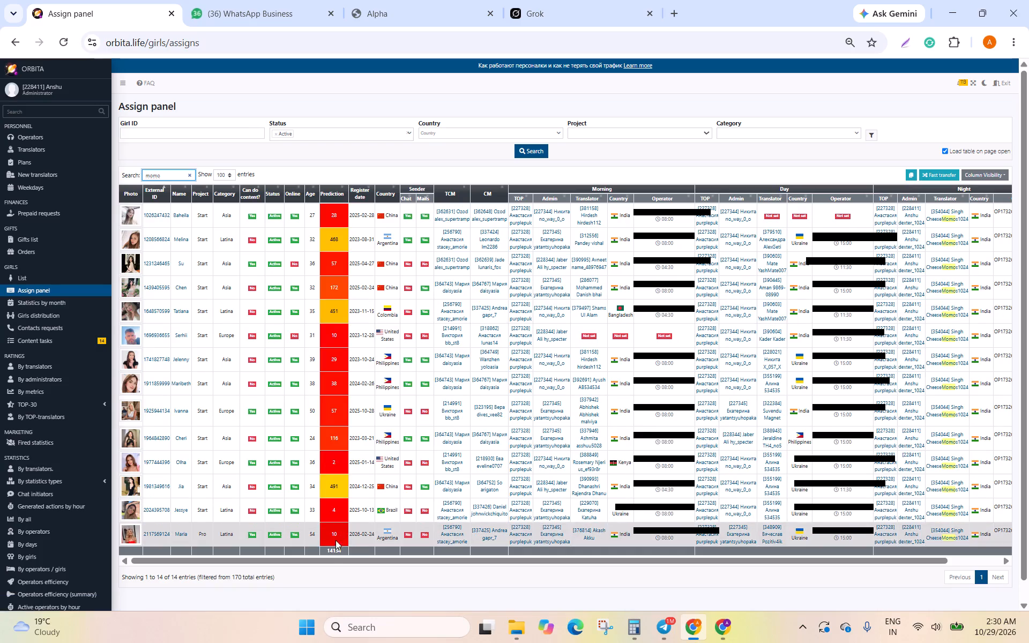
drag(332, 559, 355, 560)
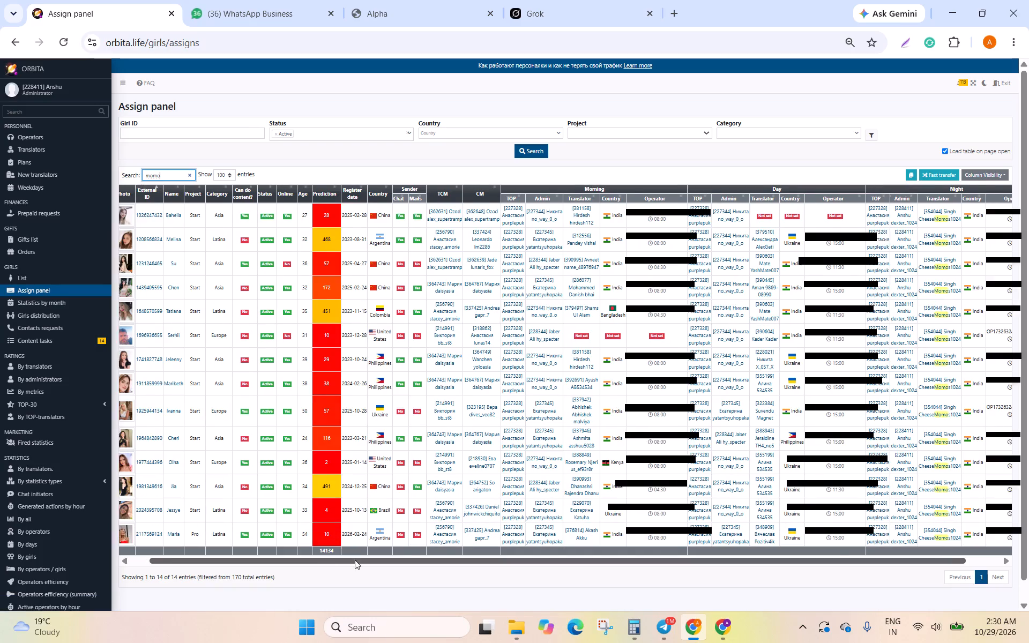
drag(355, 560, 303, 563)
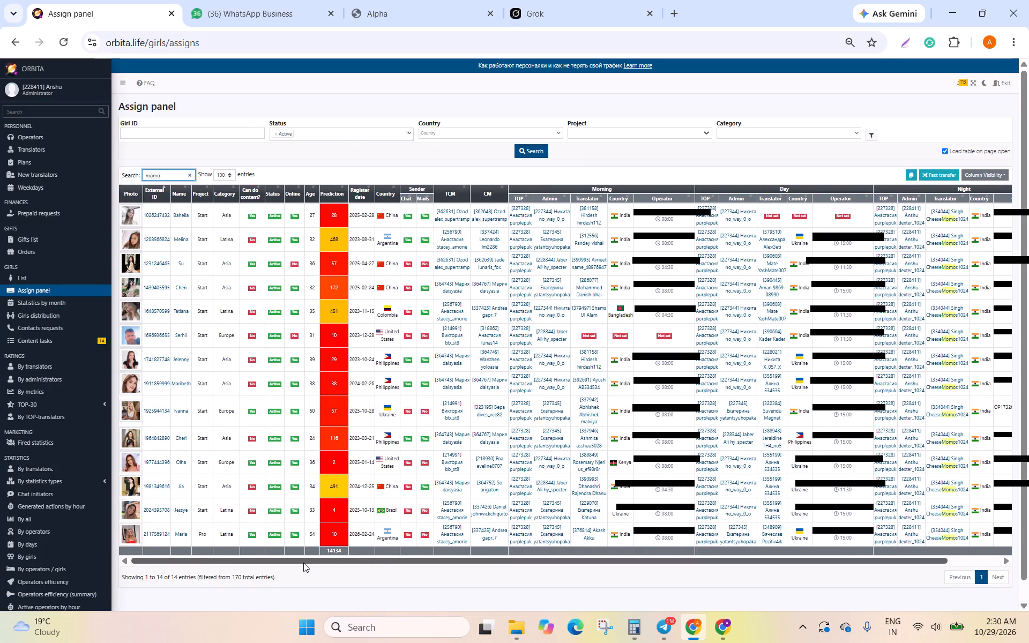
drag(303, 563, 595, 563)
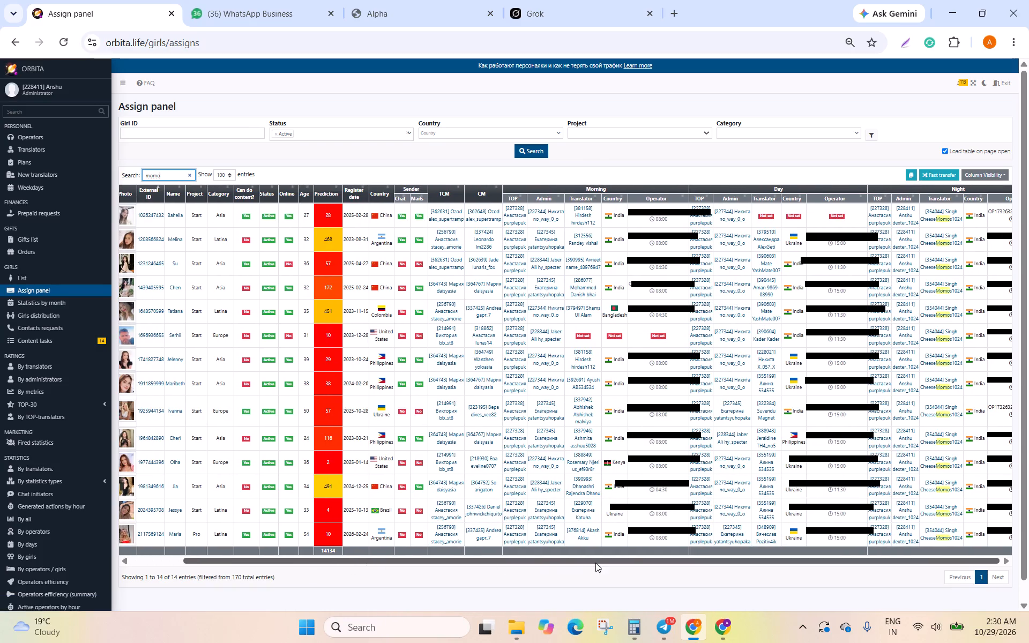
drag(595, 563, 596, 562)
click(1002, 360)
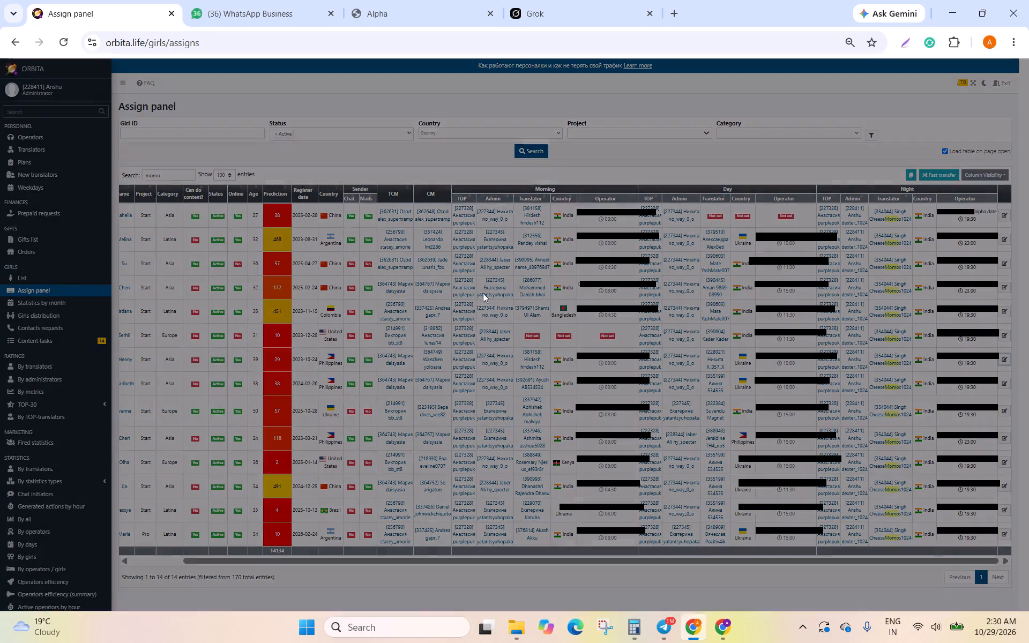
click(424, 180)
click(420, 190)
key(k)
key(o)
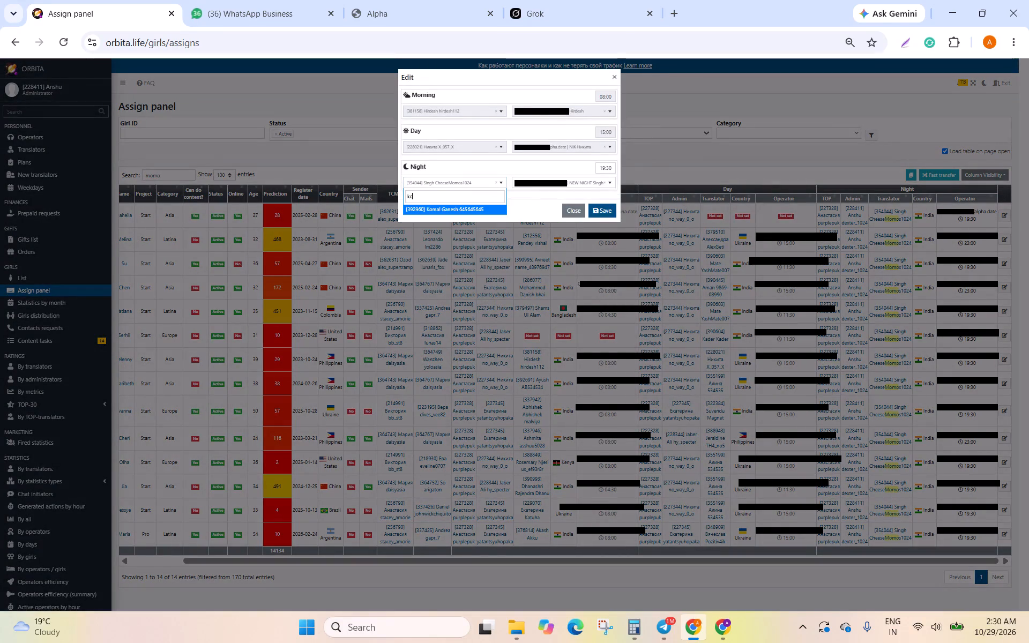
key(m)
click(437, 208)
click(541, 180)
click(544, 206)
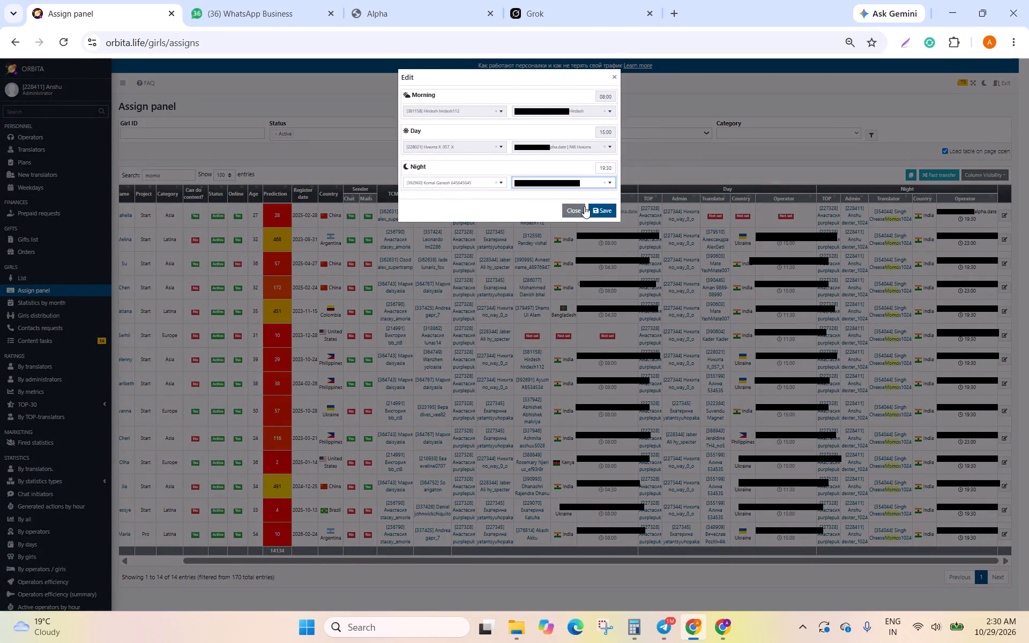
click(591, 207)
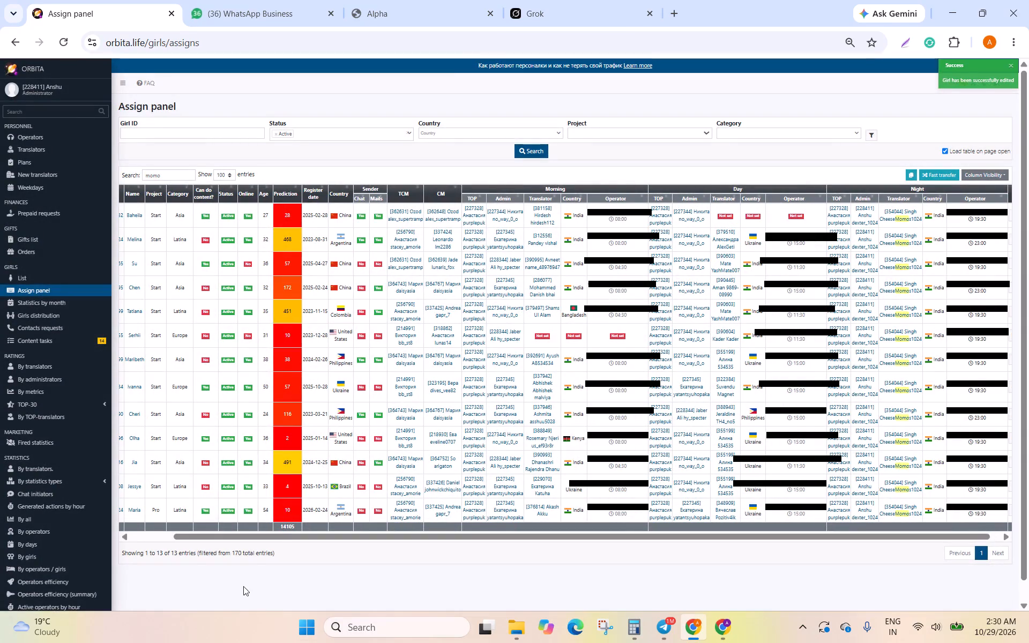
Reassign Olha's night shift to translator Komal with her operator account and save the edit.
drag(273, 537, 128, 538)
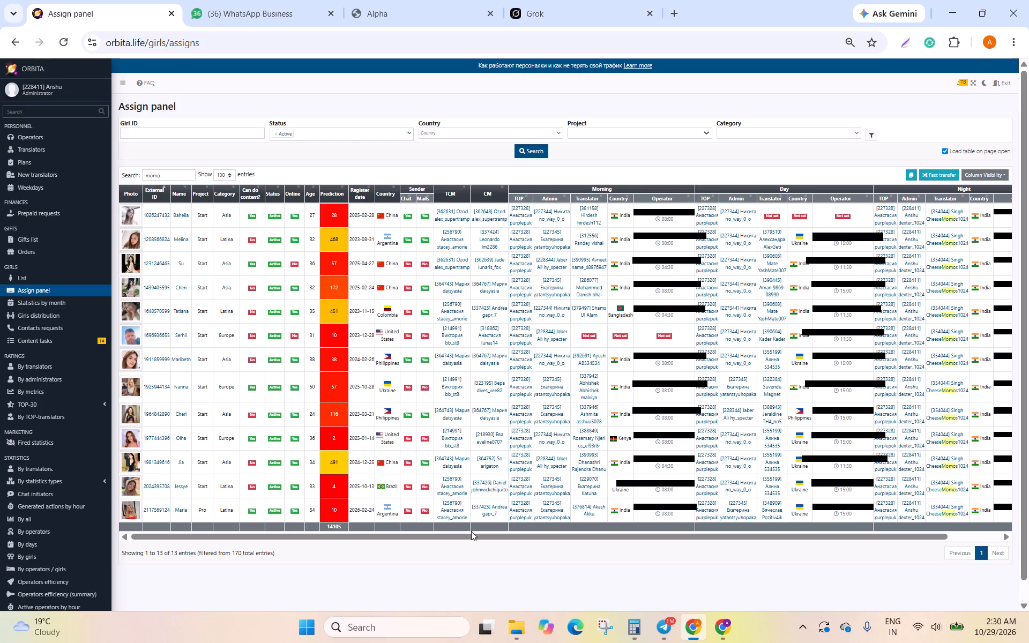
drag(475, 535, 894, 538)
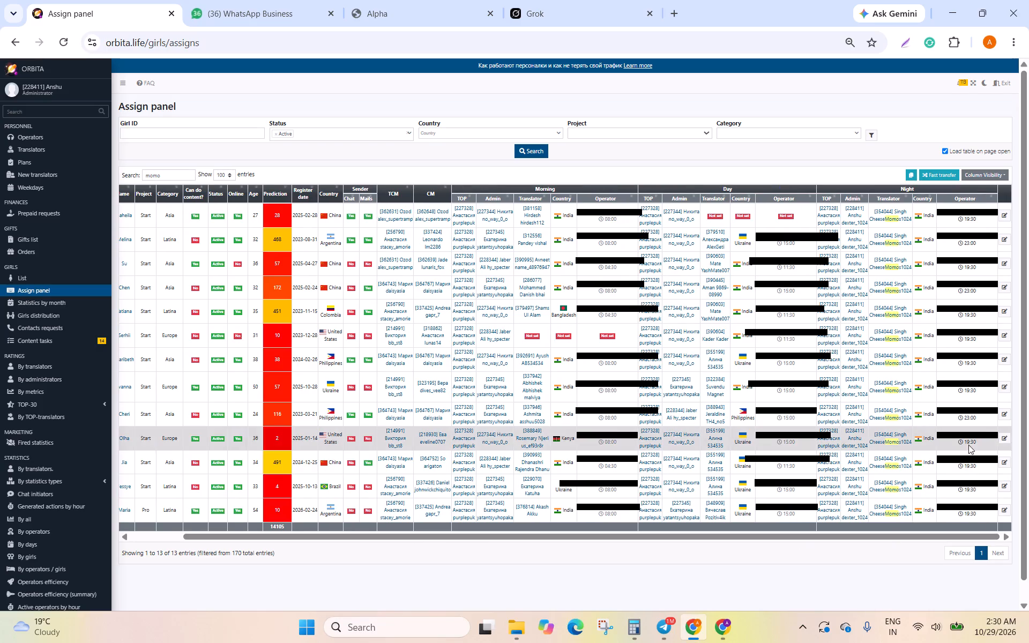
click(1003, 437)
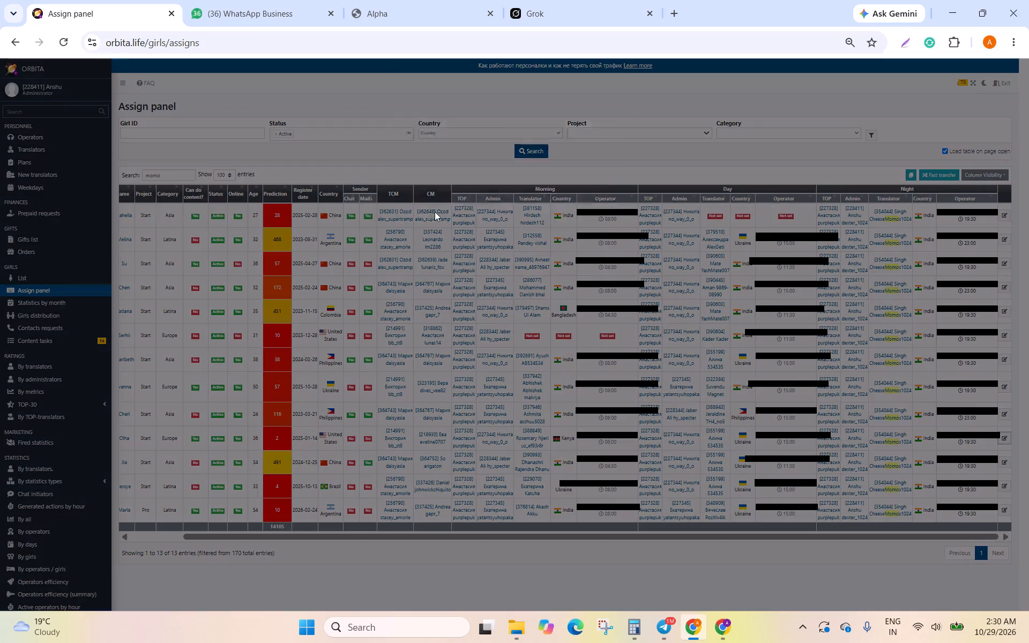
click(443, 182)
click(434, 194)
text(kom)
click(442, 207)
click(524, 182)
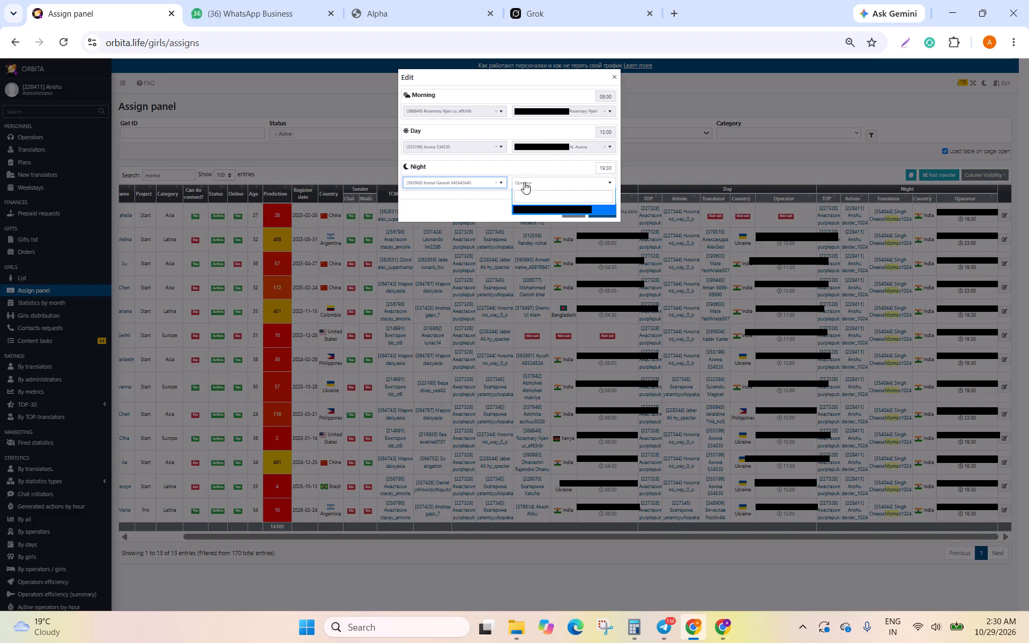
click(532, 202)
click(533, 206)
click(602, 207)
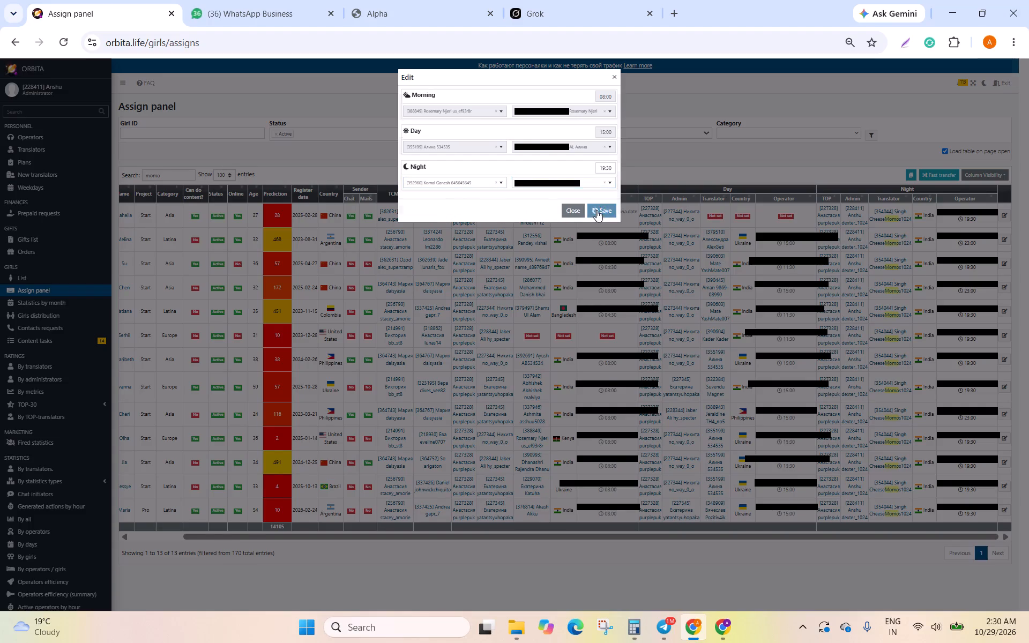
Reassign the night shift of the Philippines profile Cheri to translator Komal with her operator account and save the edit.
drag(562, 512, 215, 504)
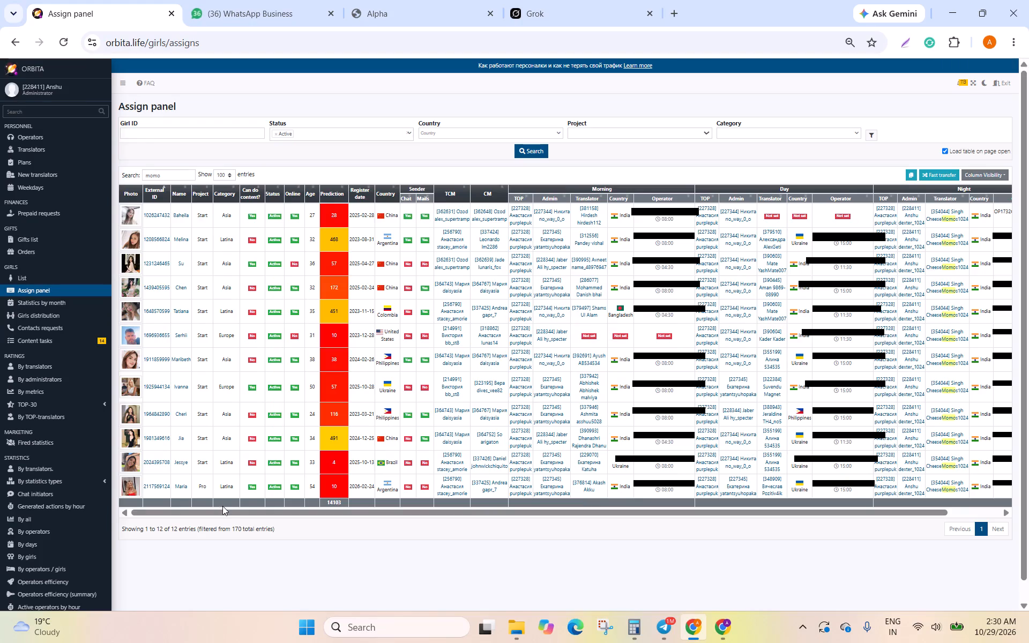
drag(225, 511, 707, 517)
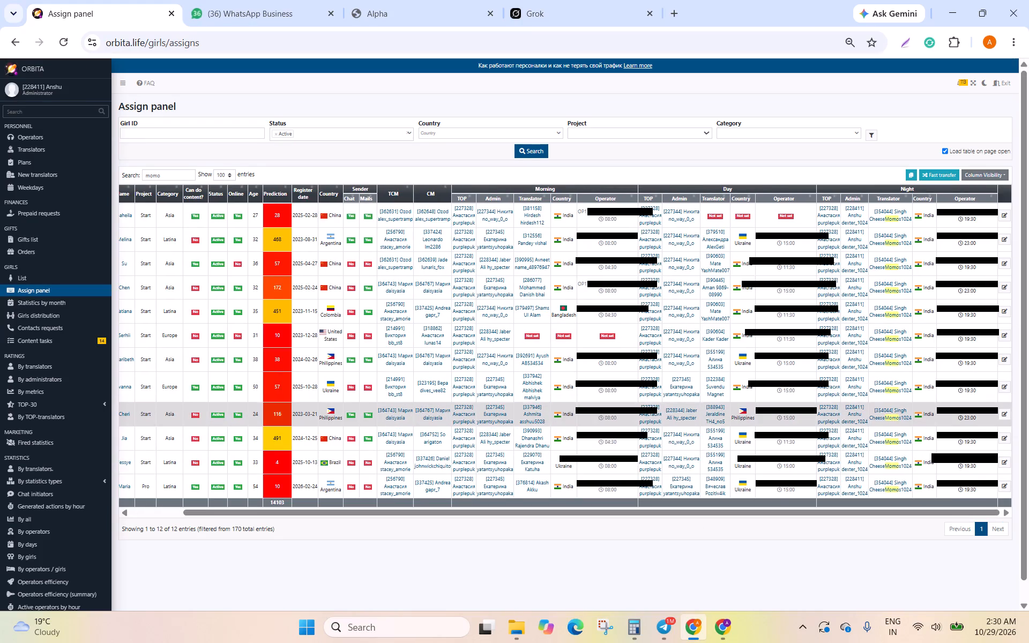
click(1001, 413)
click(464, 184)
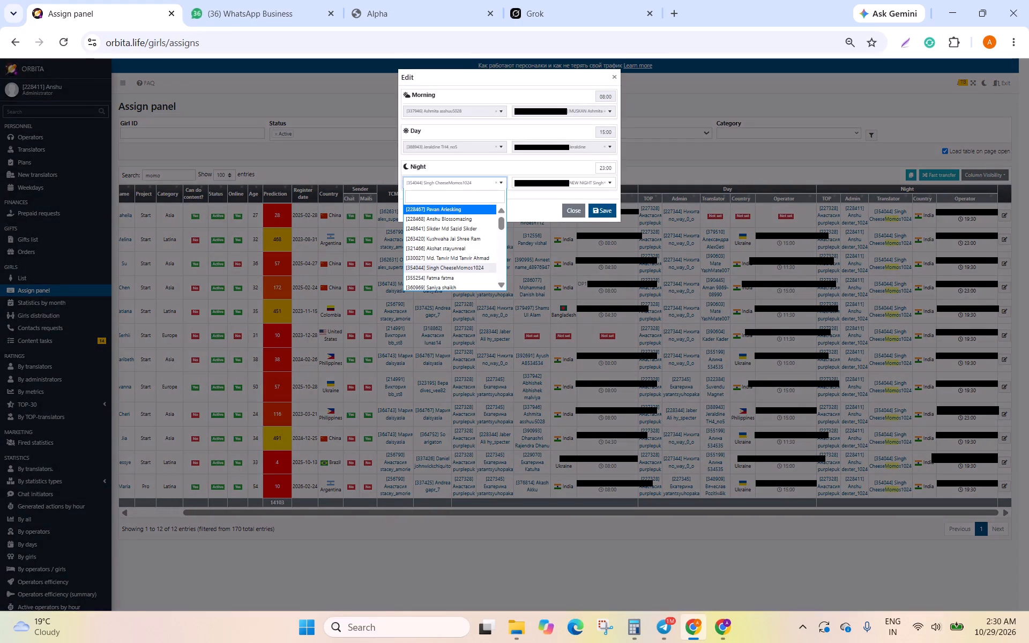
click(412, 200)
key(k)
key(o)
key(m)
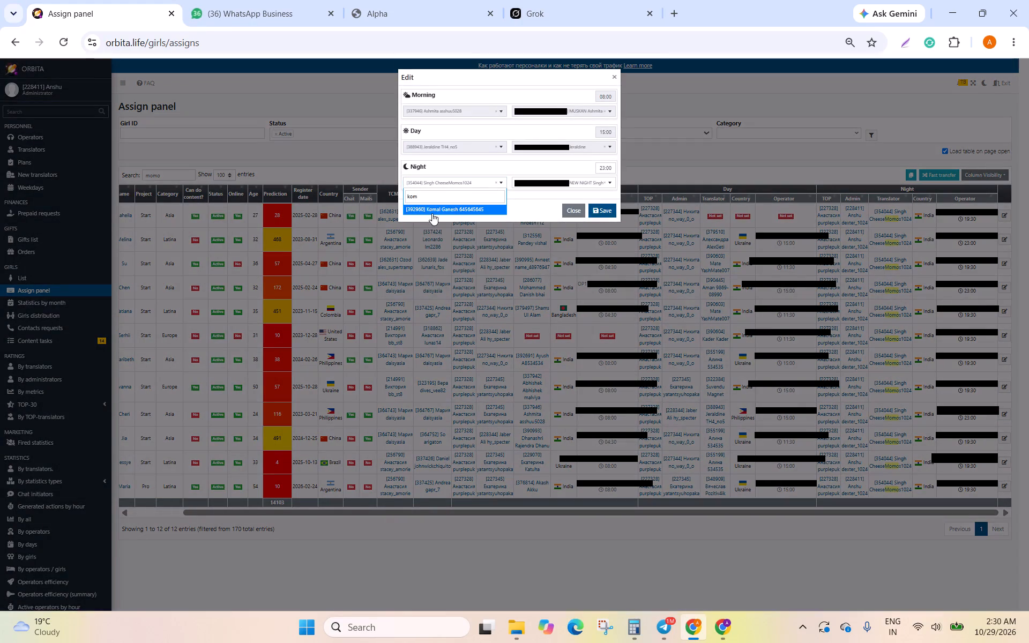
click(432, 213)
click(543, 178)
click(549, 207)
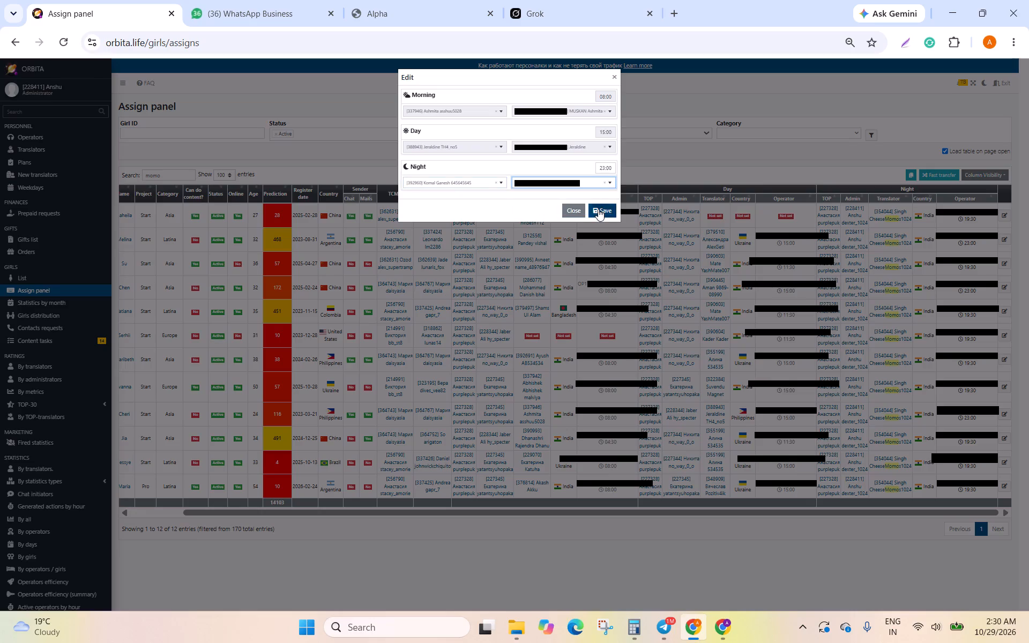
click(598, 209)
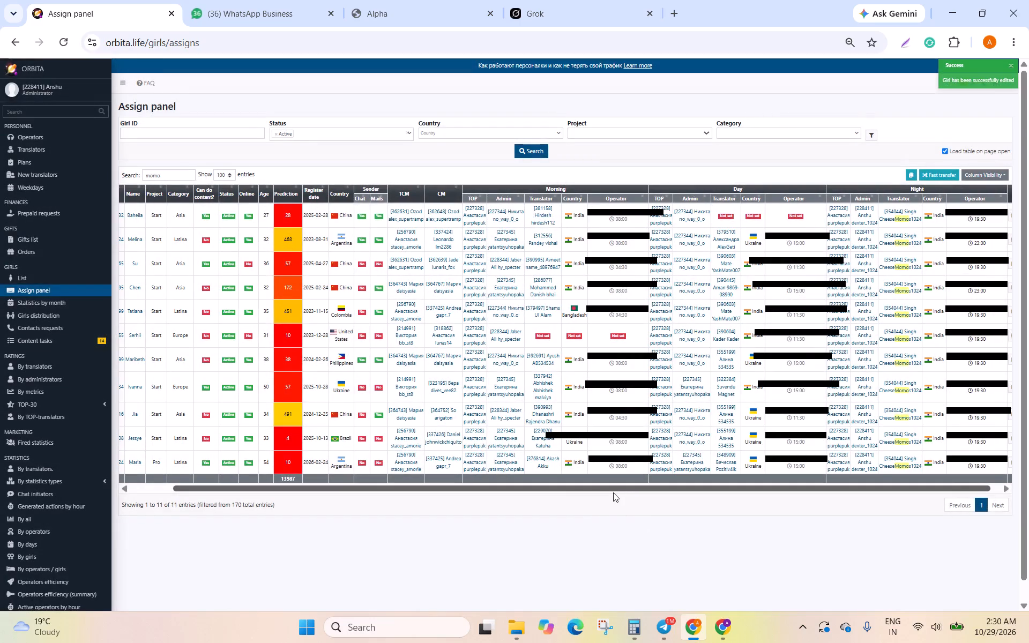
Filter the Assign panel table by "komal" again and check that translator's assigned profiles.
drag(612, 492, 240, 487)
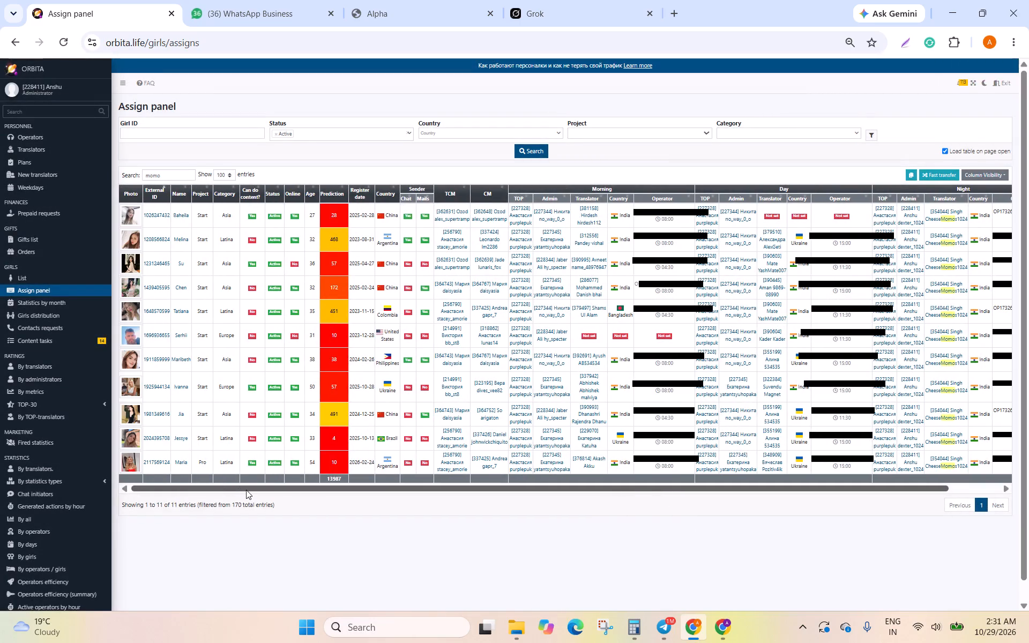
click(188, 175)
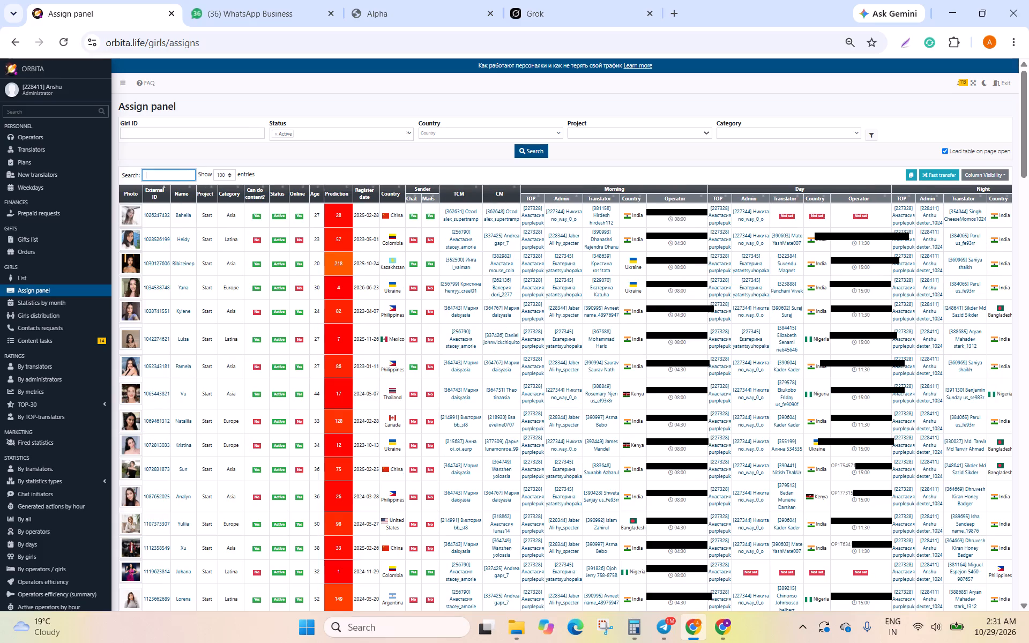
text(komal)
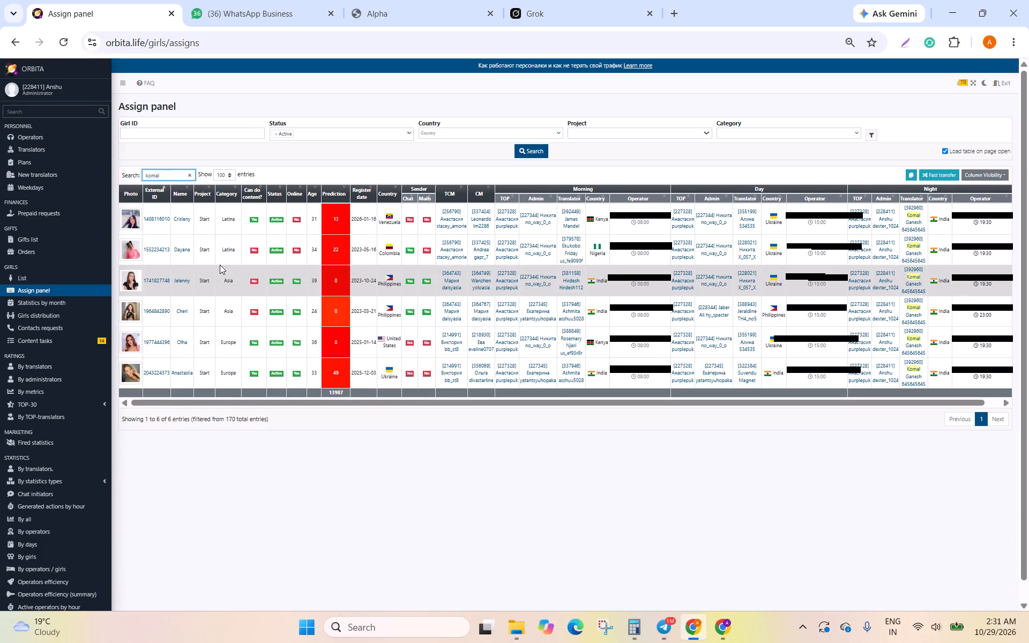
Filter the table by "shush" and reassign Shen's night shift to translator Komal with her operator account, saving the edit.
click(191, 174)
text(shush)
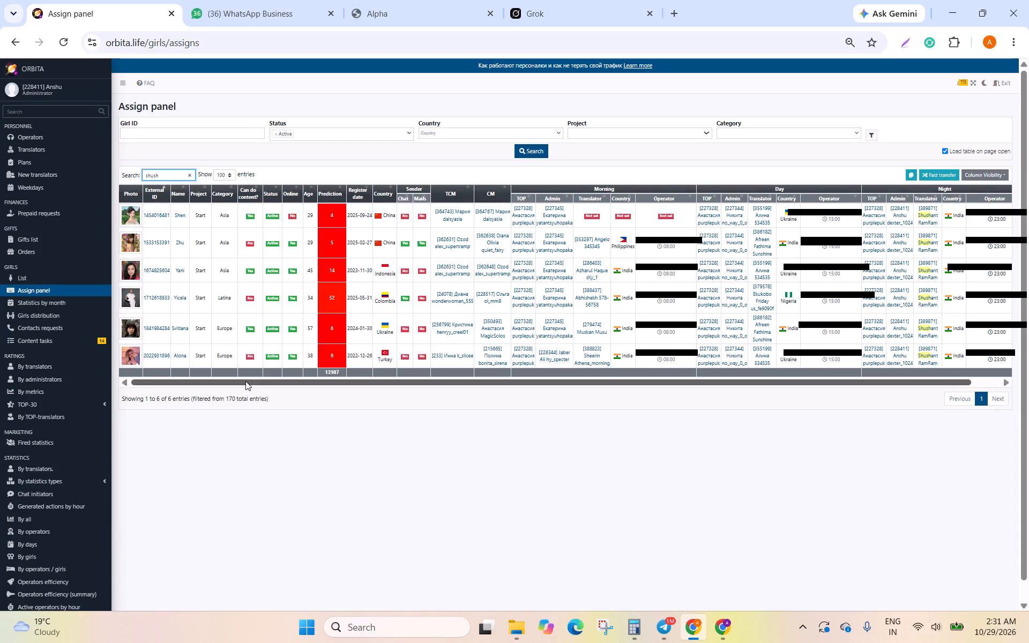
drag(245, 381, 202, 380)
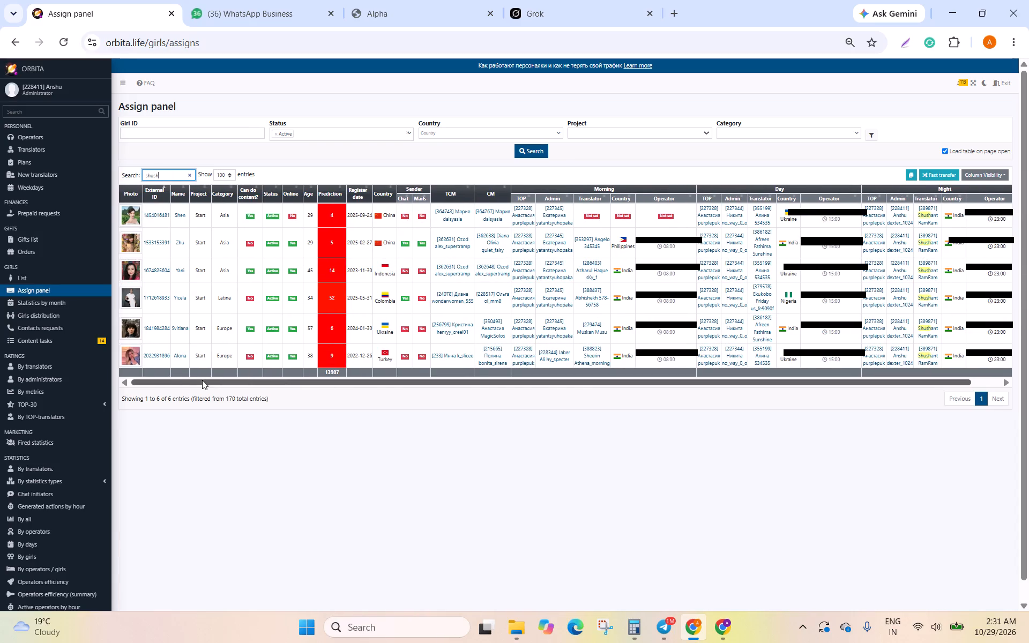
drag(202, 380, 561, 391)
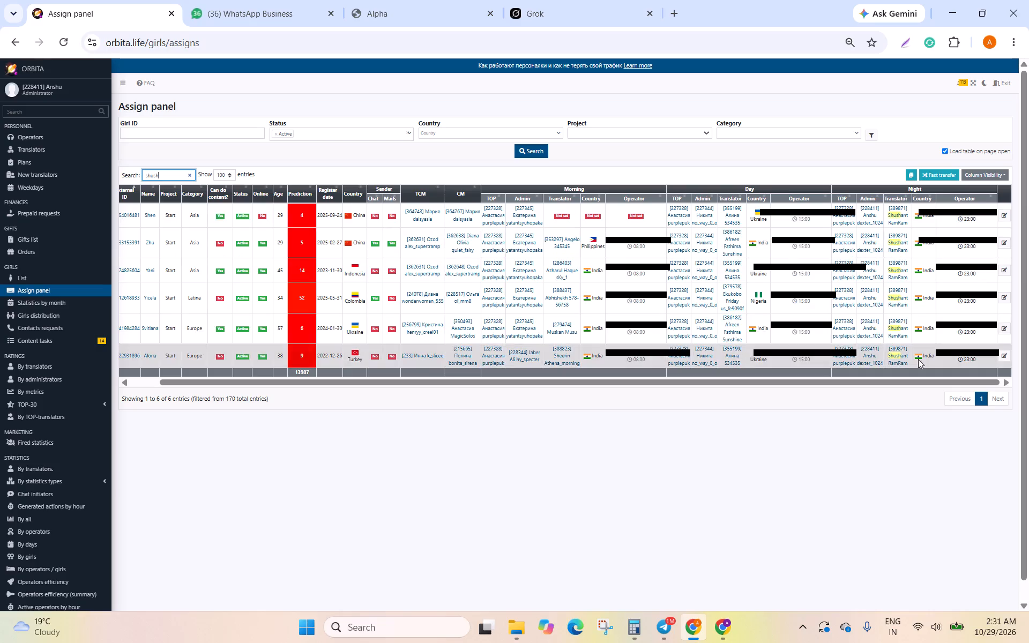
drag(908, 380, 477, 383)
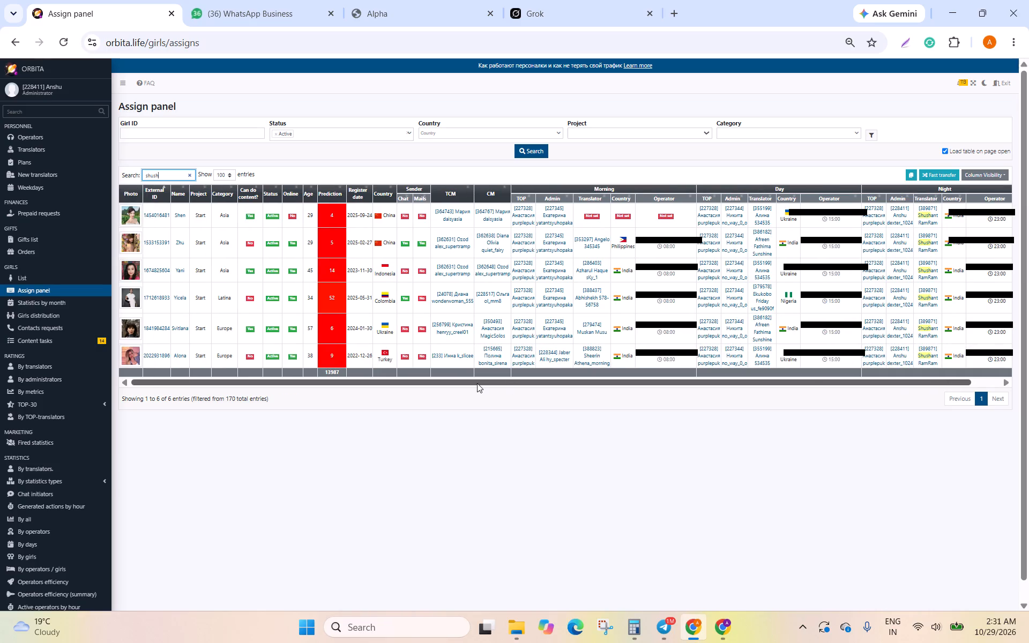
drag(477, 383, 729, 383)
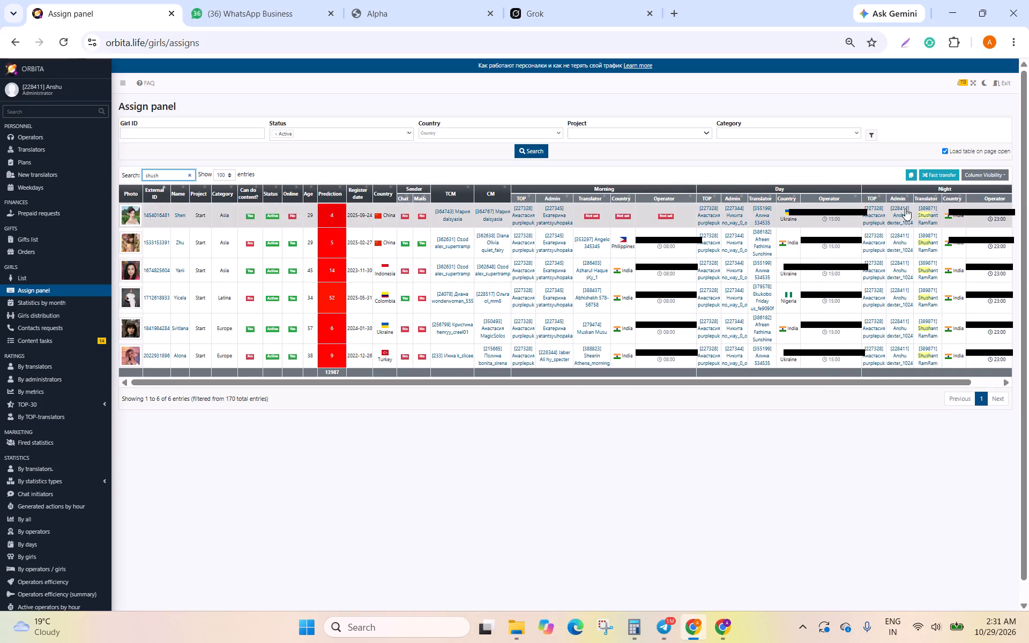
drag(816, 384, 923, 370)
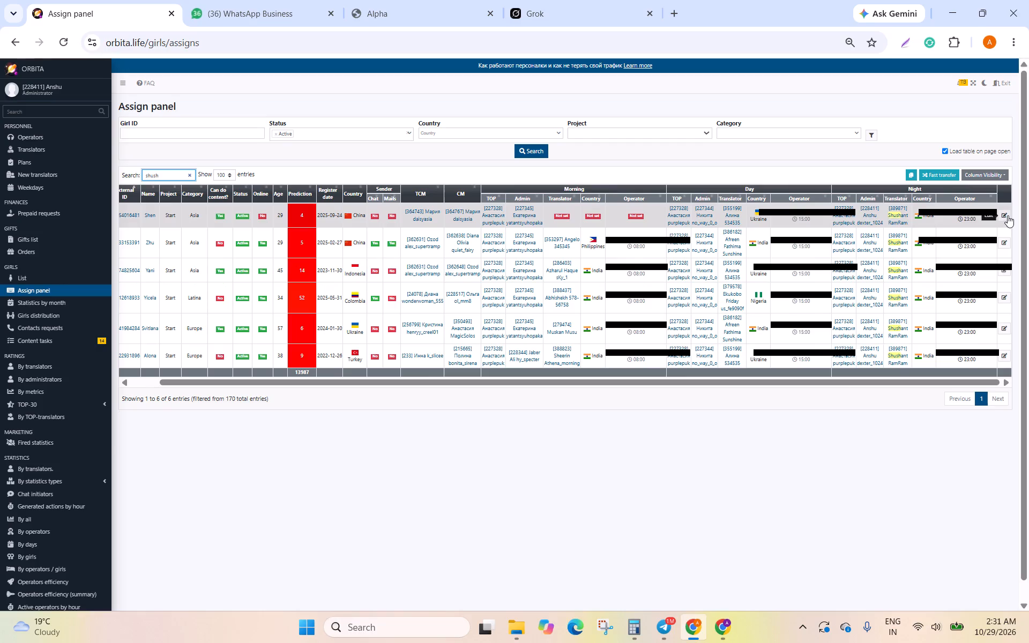
click(1007, 215)
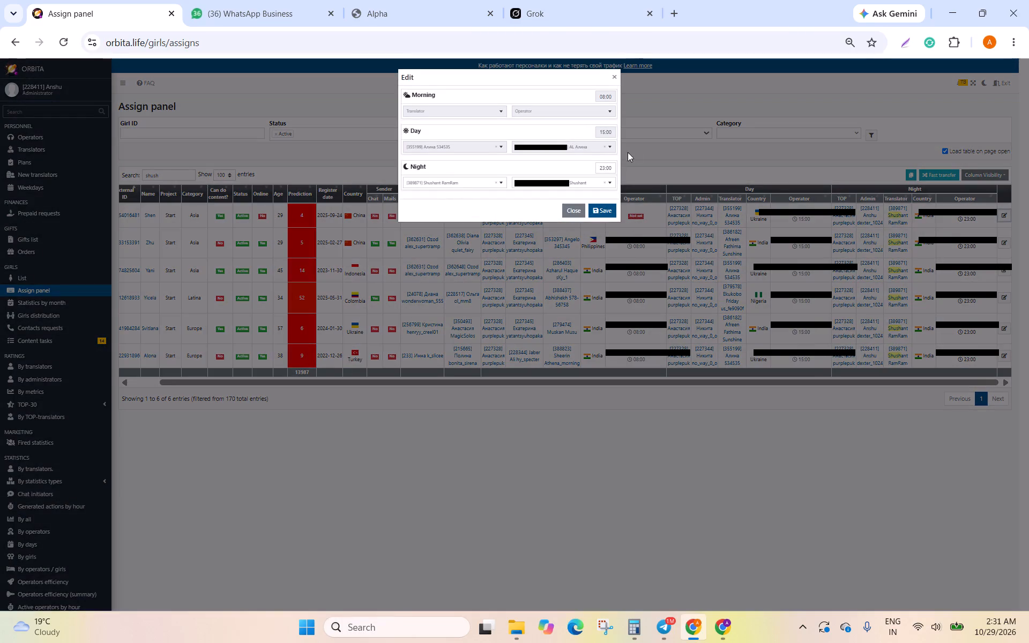
click(609, 166)
click(476, 186)
click(452, 195)
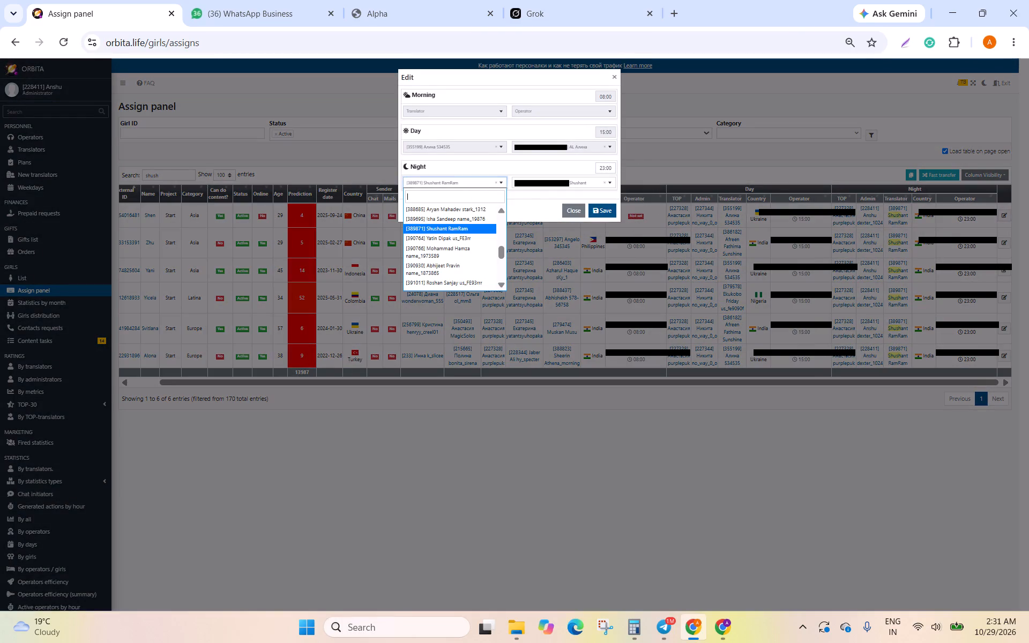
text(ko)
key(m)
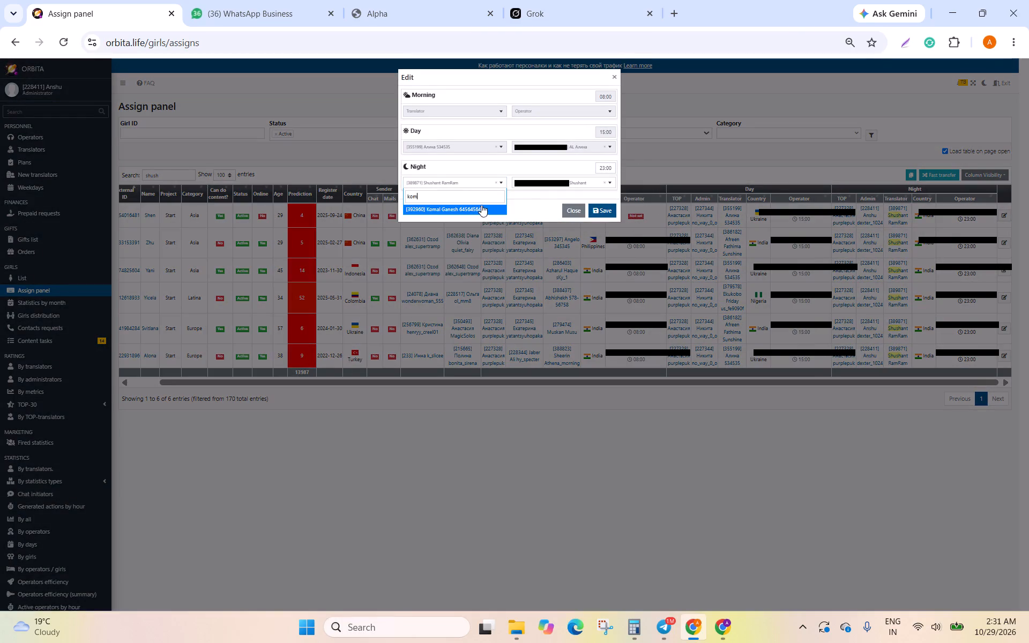
click(482, 214)
click(551, 186)
click(553, 208)
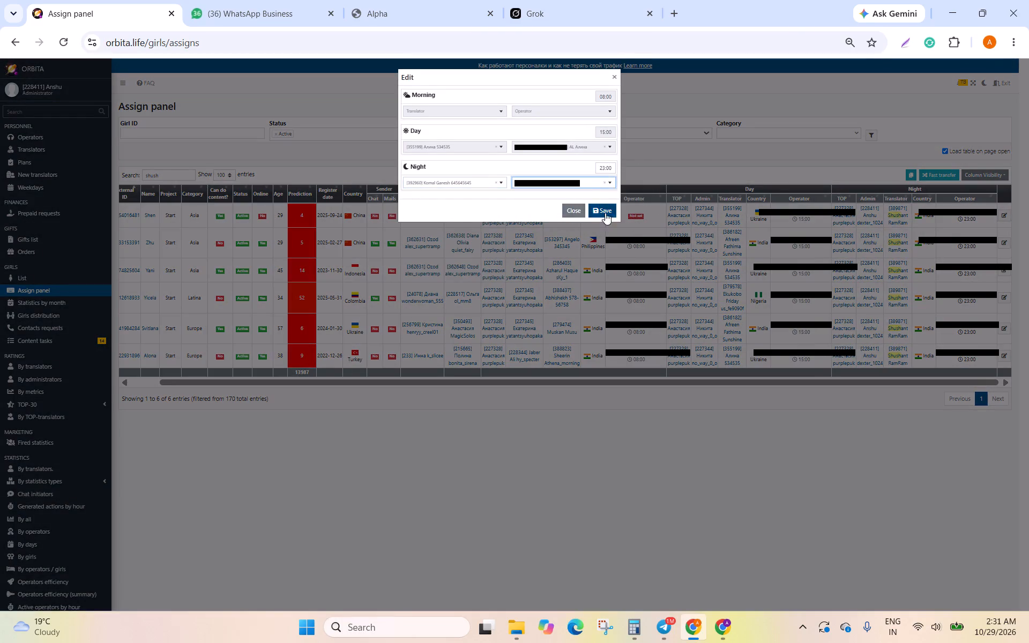
click(605, 213)
Filter the Assign panel table by "komal" again and check that translator's assigned profiles.
drag(613, 358, 219, 345)
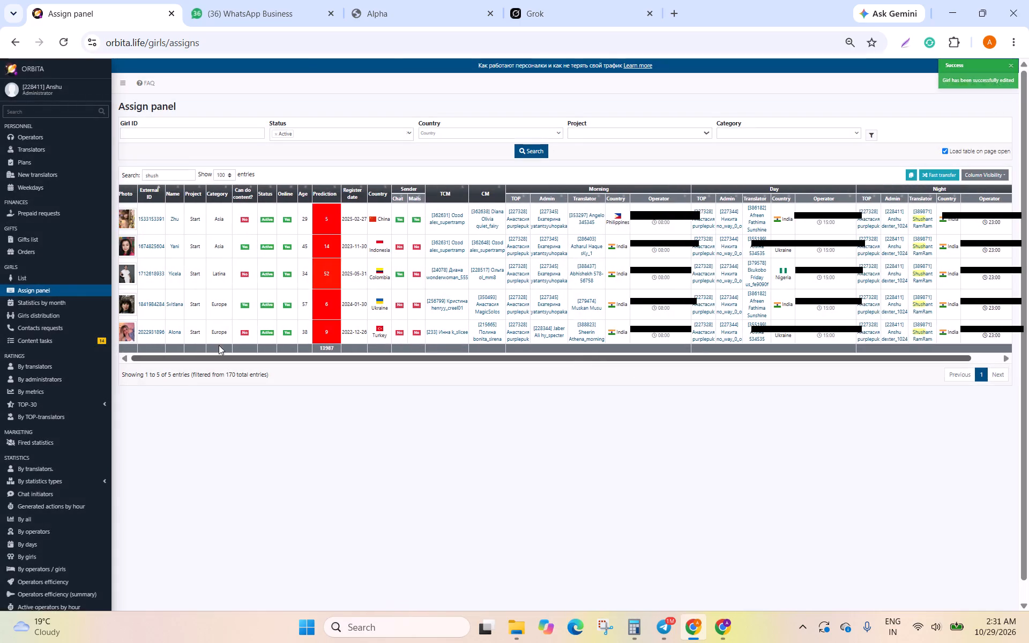
drag(219, 345, 199, 345)
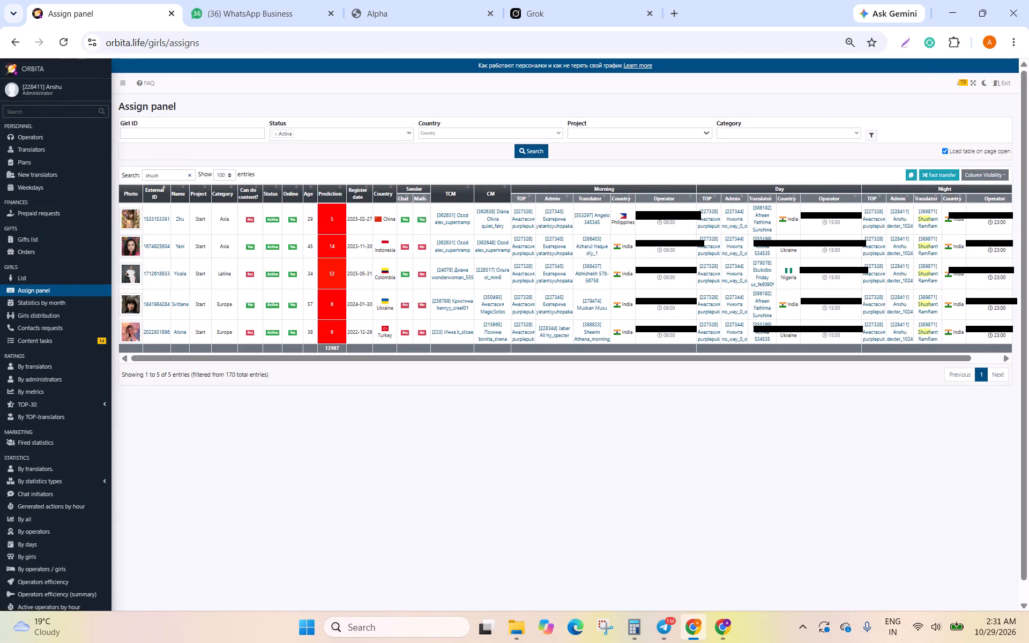
click(189, 175)
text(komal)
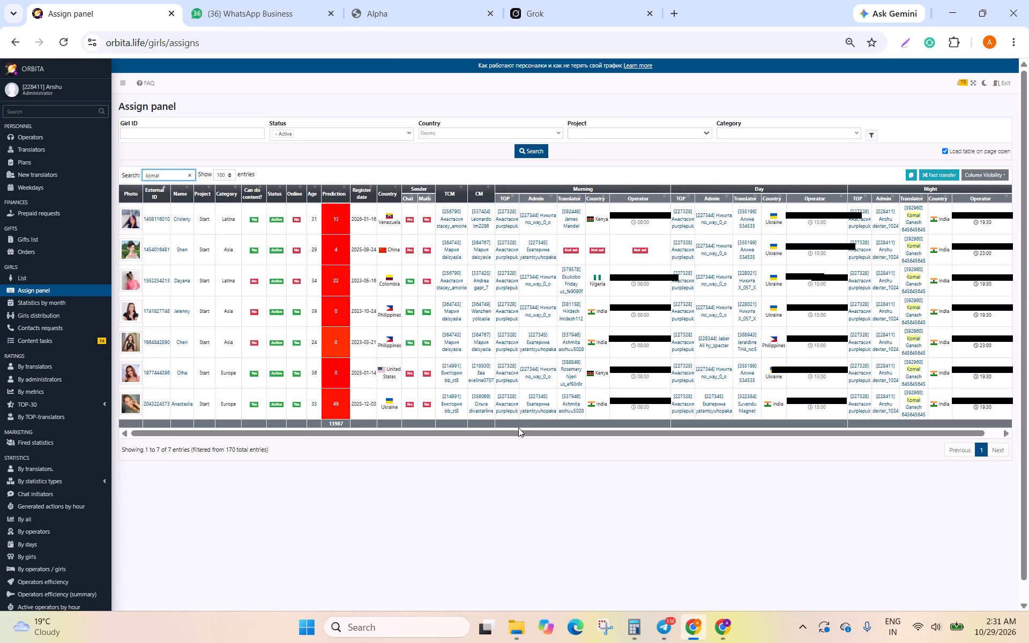
drag(516, 430, 162, 367)
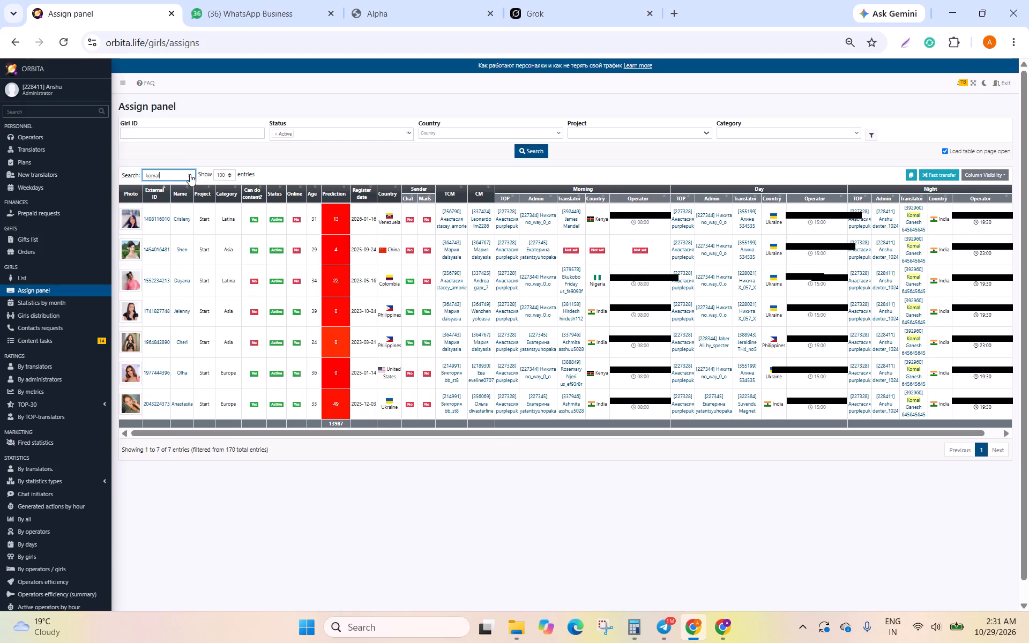
click(190, 174)
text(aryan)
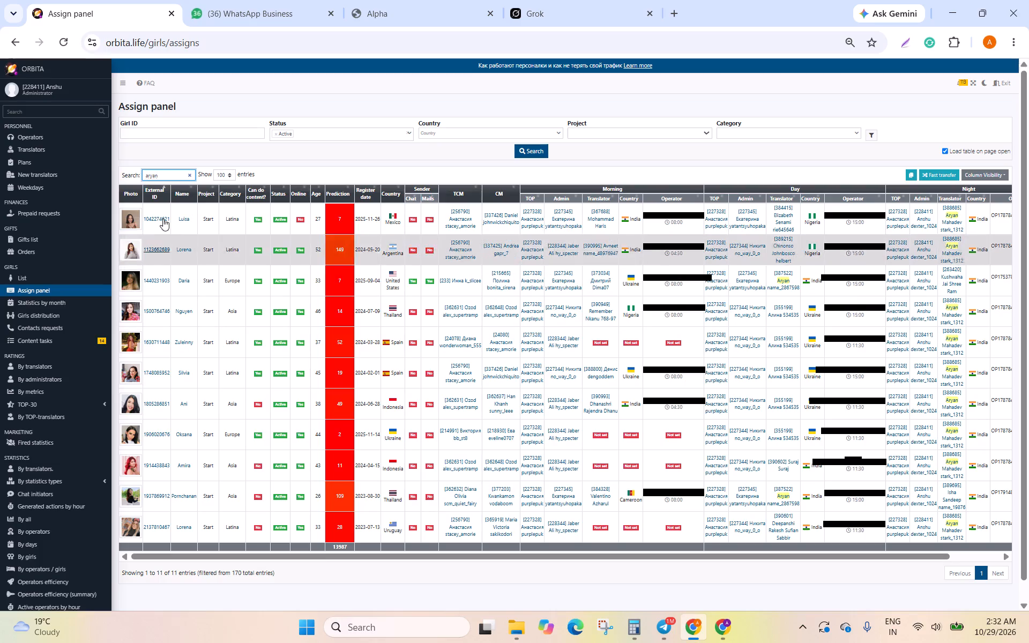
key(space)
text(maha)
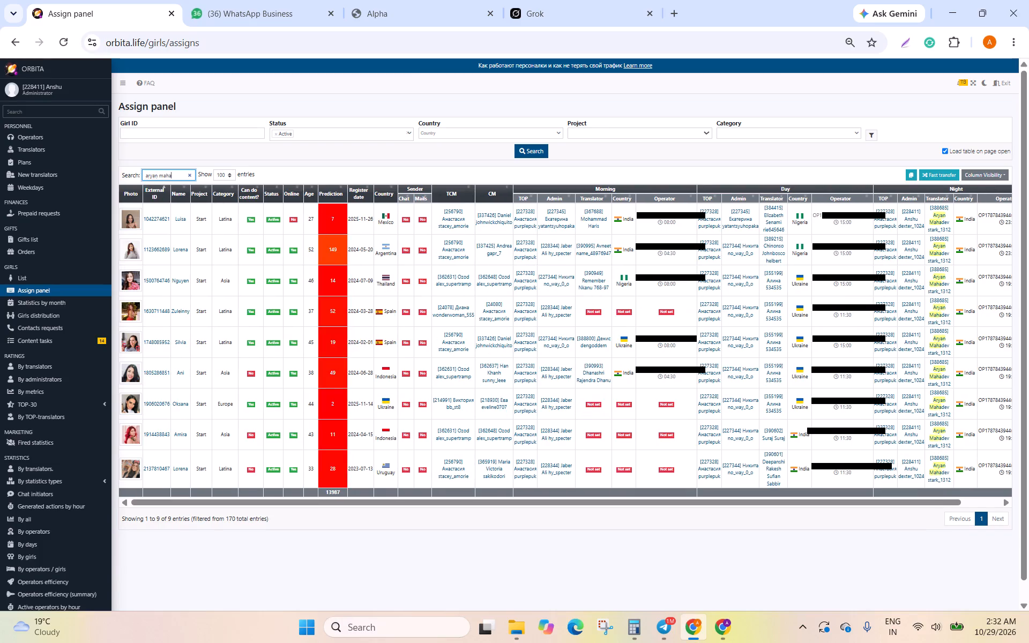
Filter the table by "saz" and check the profiles assigned to that night-shift translator.
click(188, 173)
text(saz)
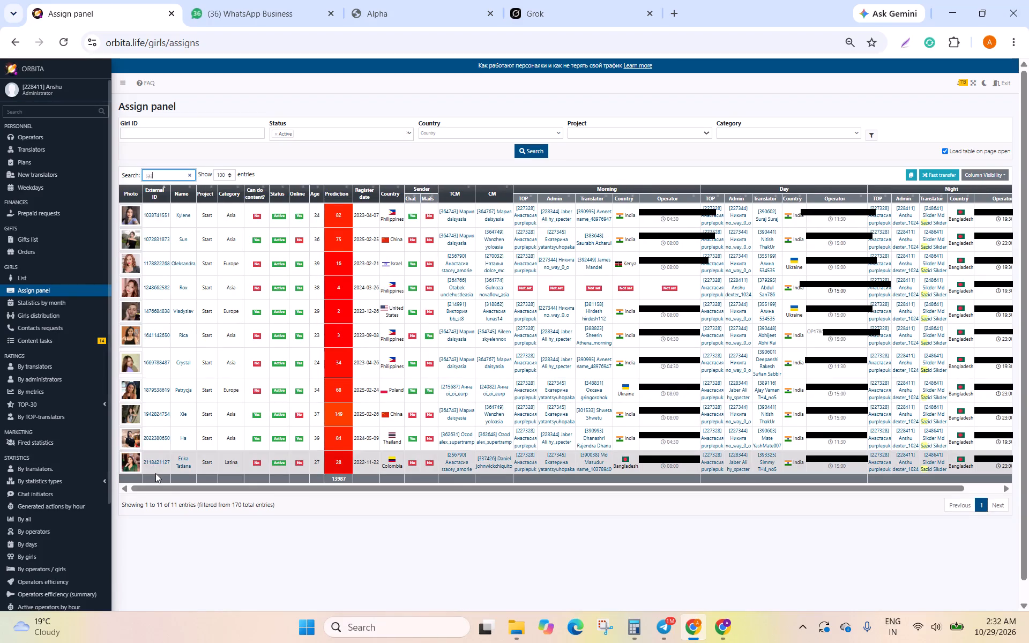
drag(166, 490, 163, 496)
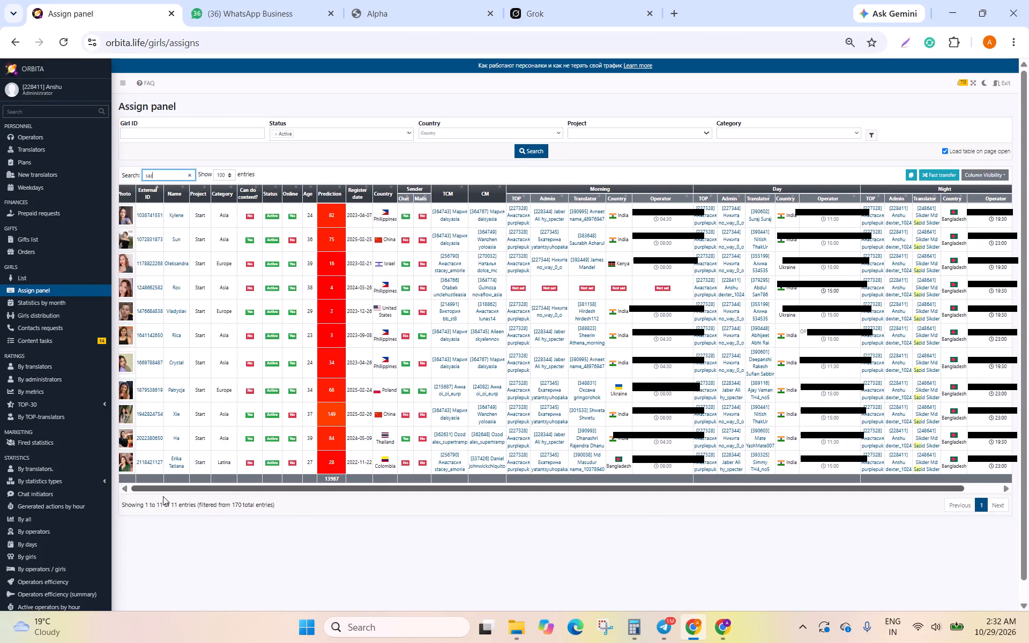
drag(163, 496, 248, 500)
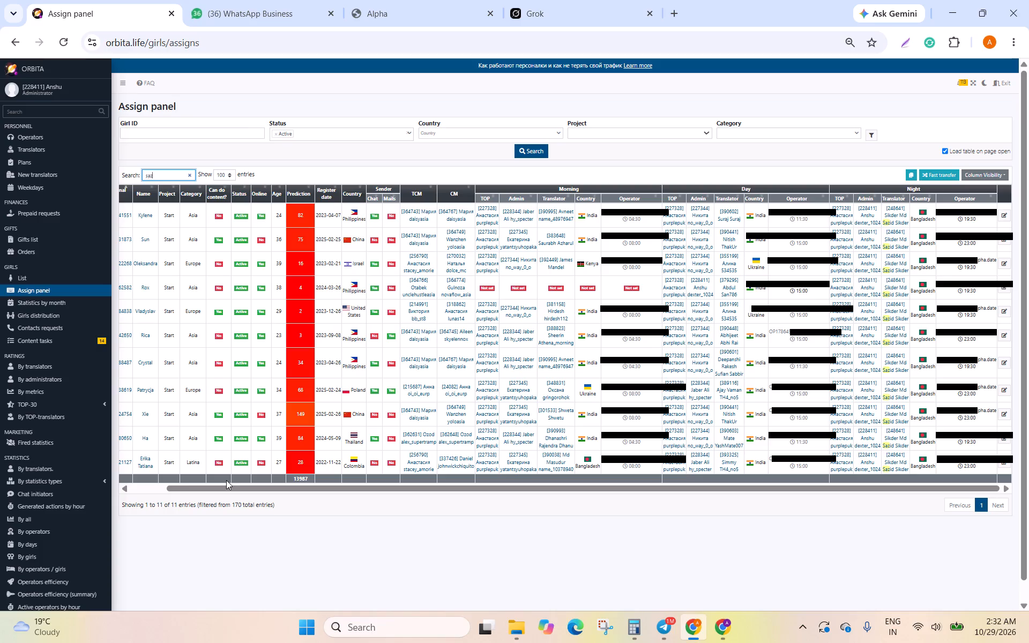
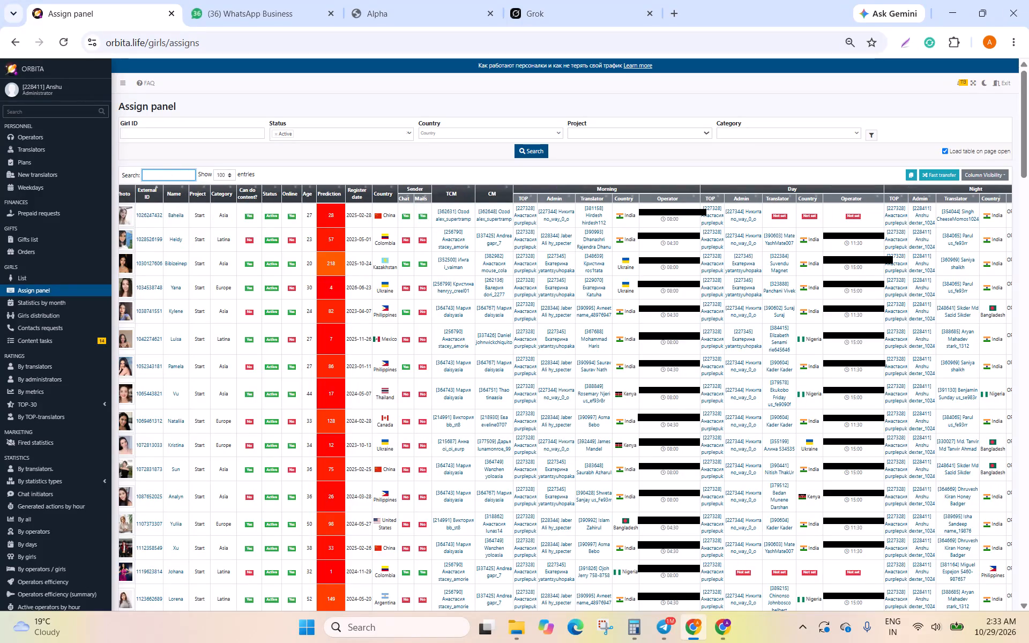
Filter the Assign panel table by "isha san" and check the profiles assigned to that night-shift translator.
text(isha)
scroll(365, 457, down, 3)
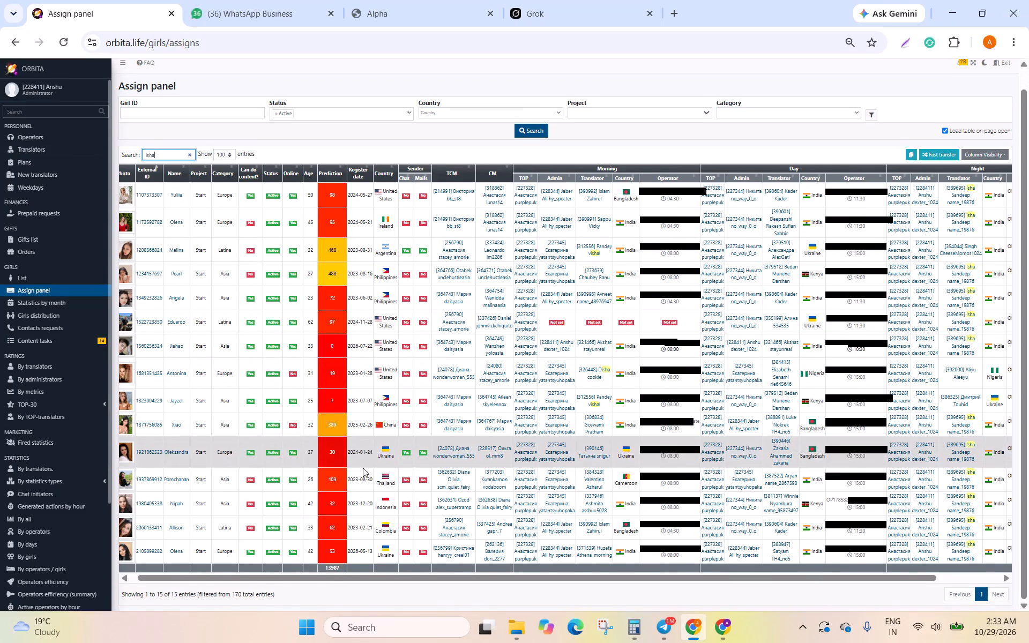
key(ctrl+minus)
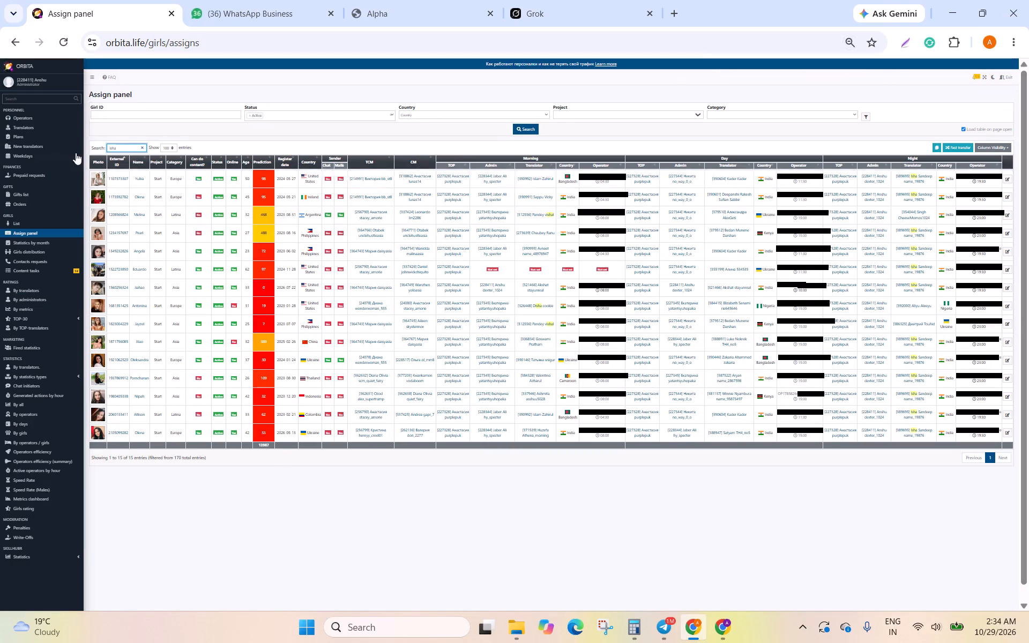
key(space)
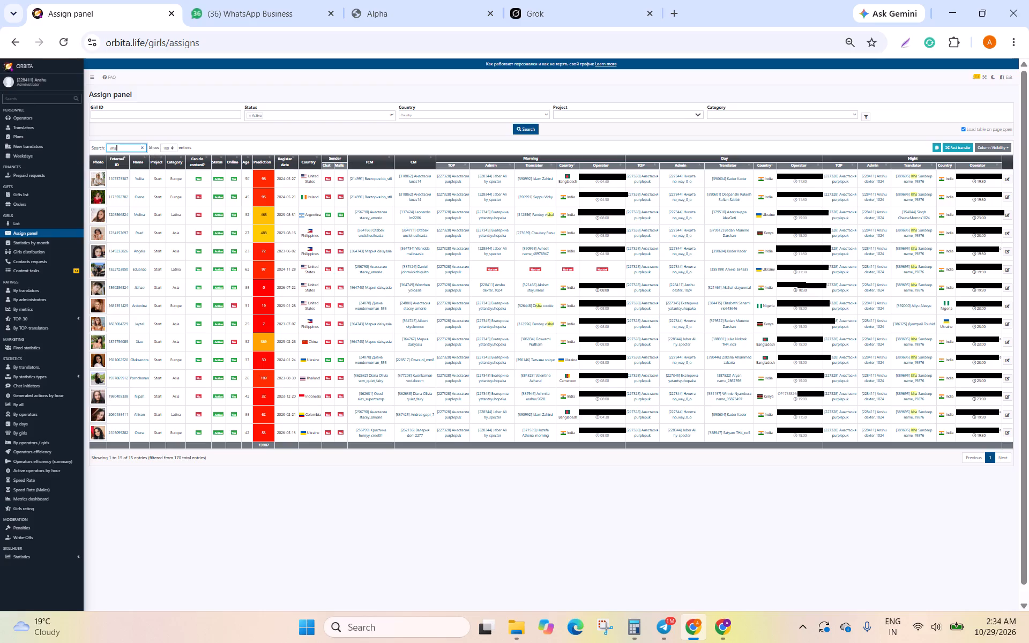
text(san)
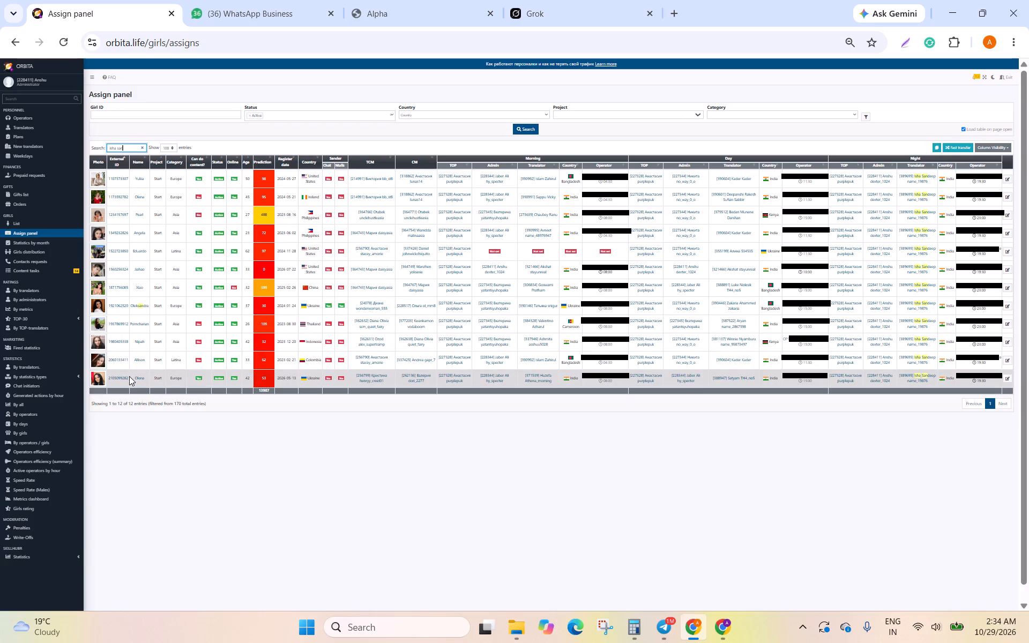
Filter the table by "kushwa" and reassign the Japan profile's night shift to translator Komal with her operator account, saving the edit.
click(142, 146)
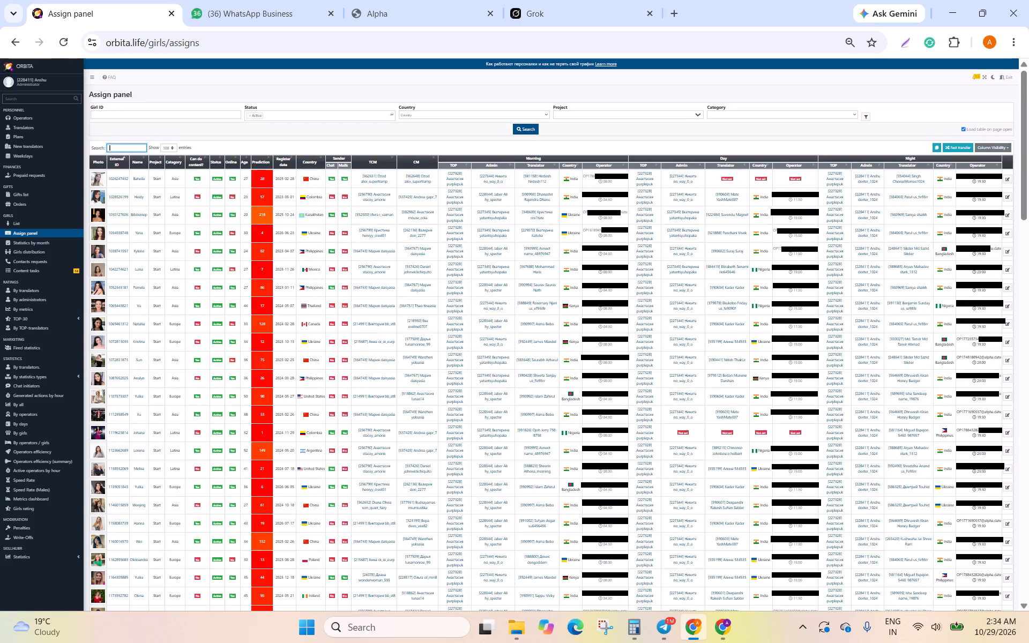
text(kushwa)
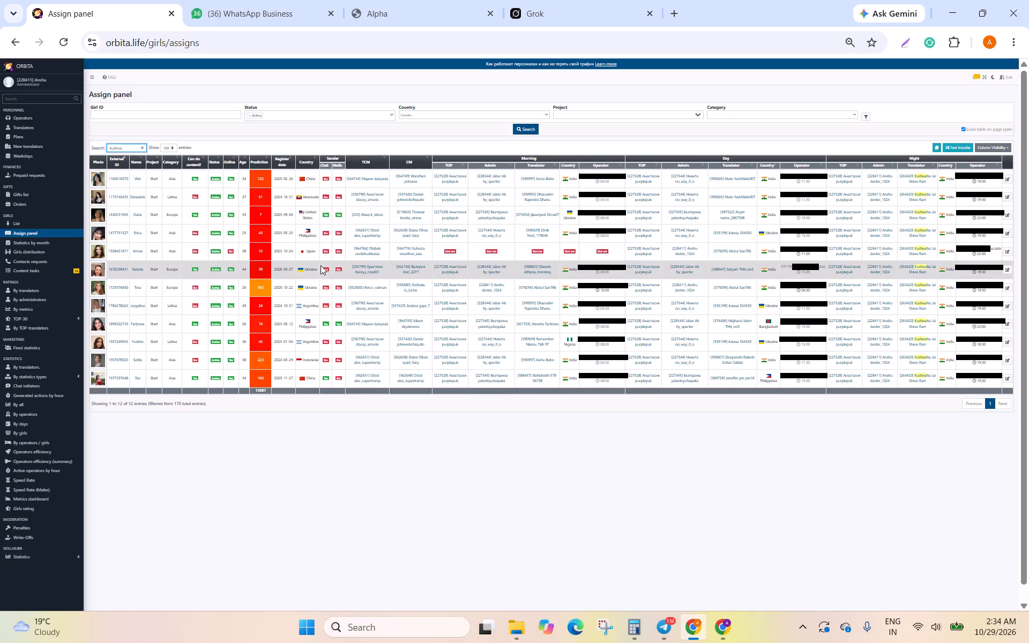
click(1009, 250)
click(474, 151)
click(456, 160)
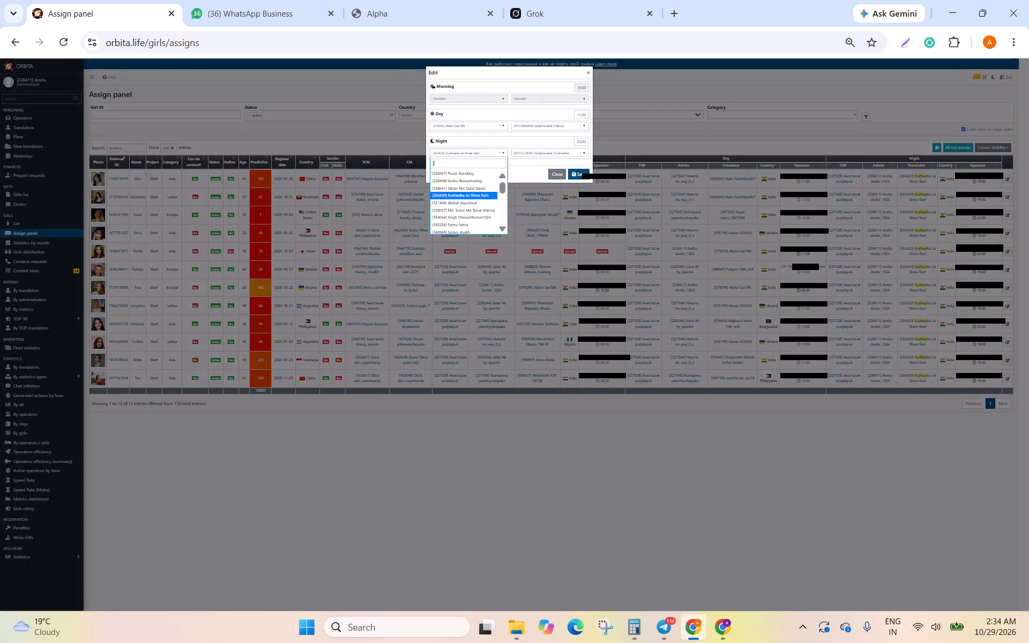
text(kom)
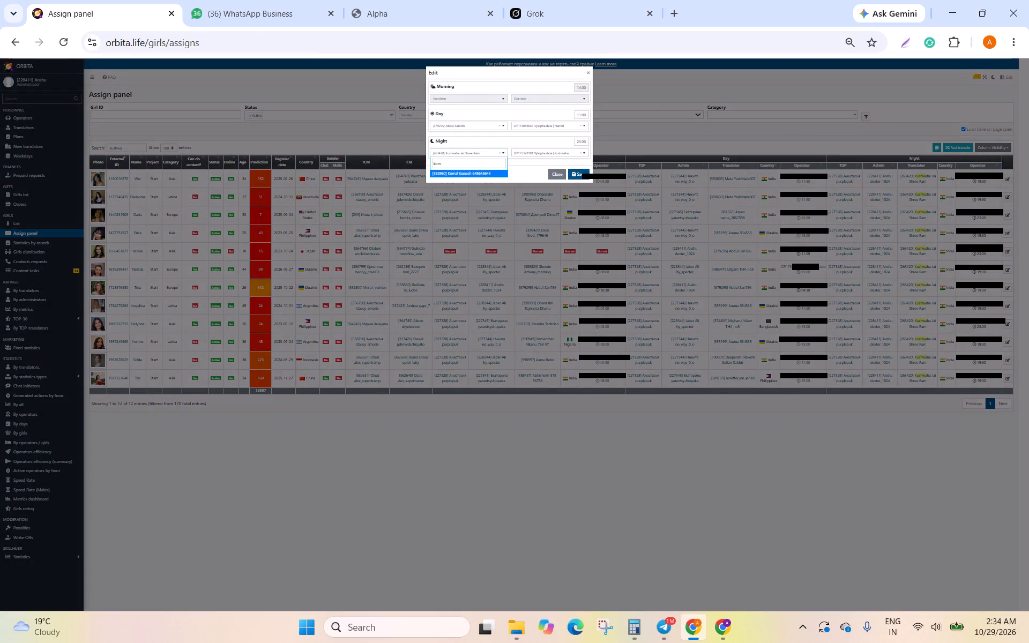
click(475, 174)
click(516, 160)
click(523, 153)
click(529, 173)
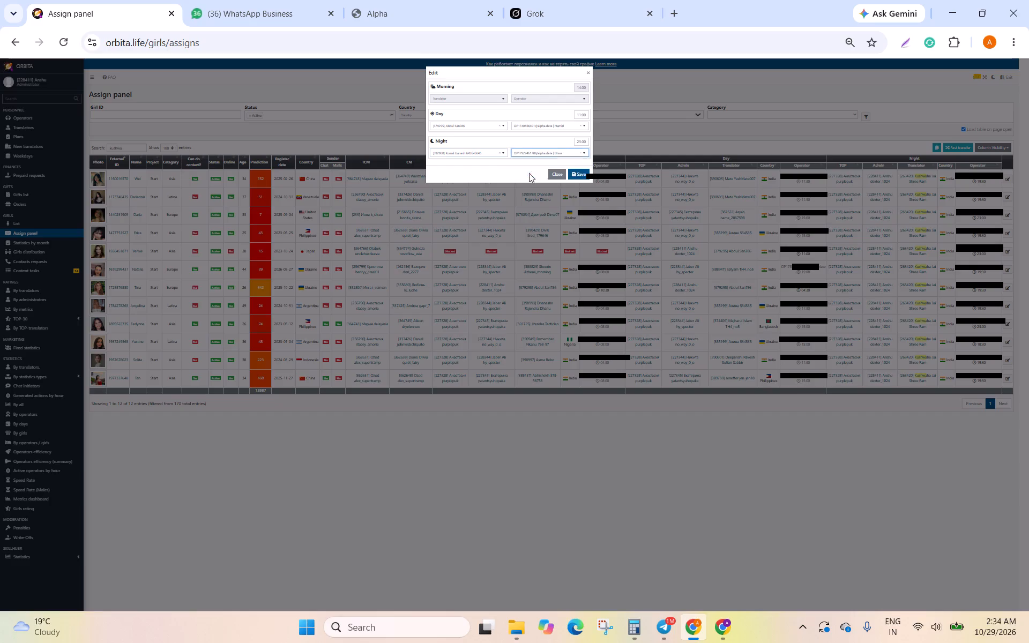
click(576, 171)
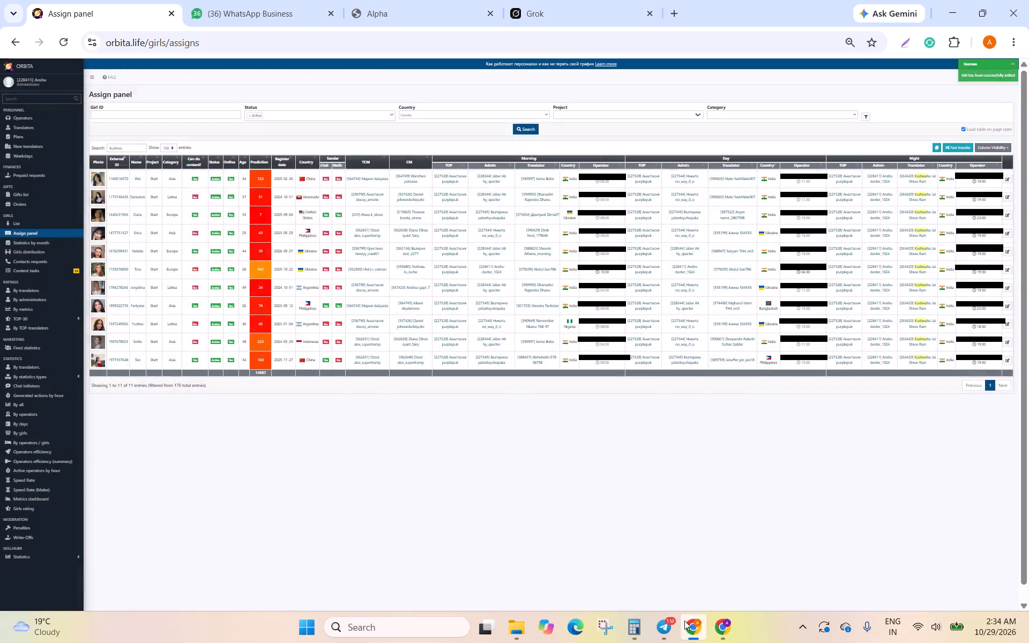
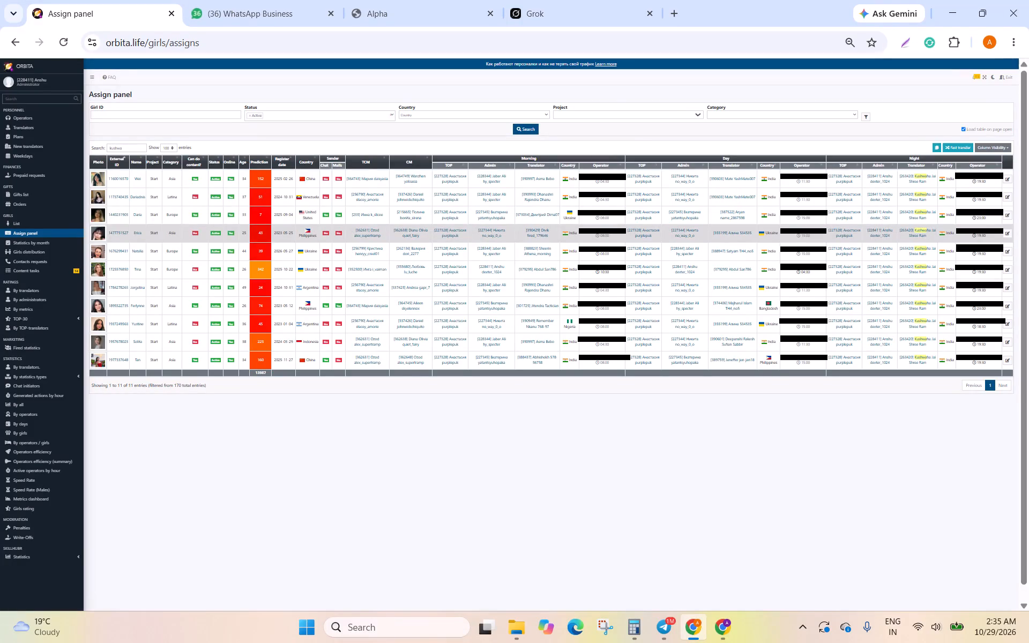
Reassign the night shift of the fourth listed profile, from the Philippines, to translator Sanya with her operator account, and save the edit.
click(1005, 233)
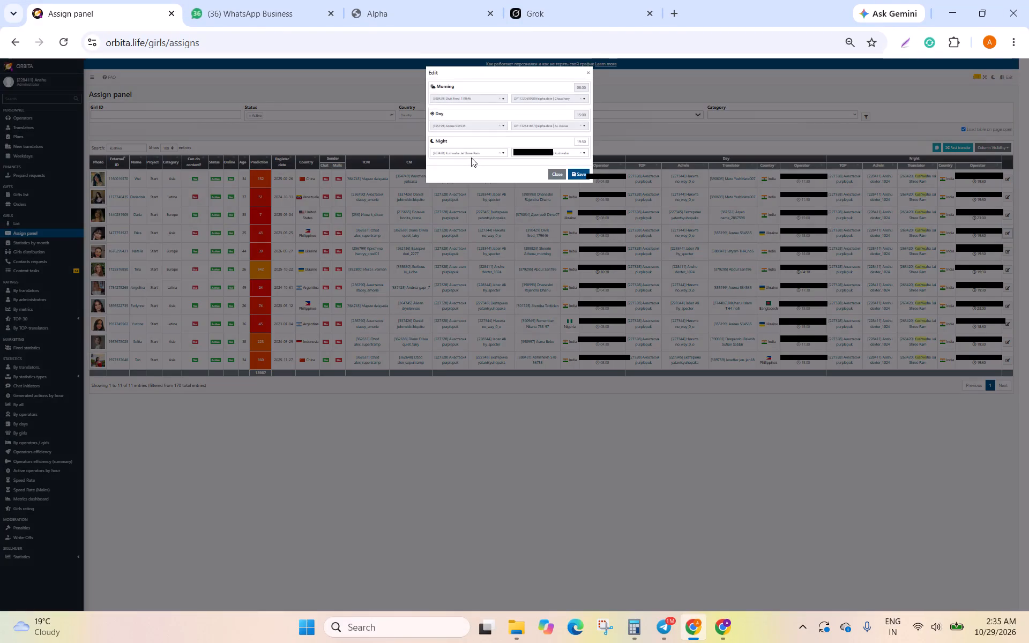
click(471, 158)
click(469, 152)
click(449, 160)
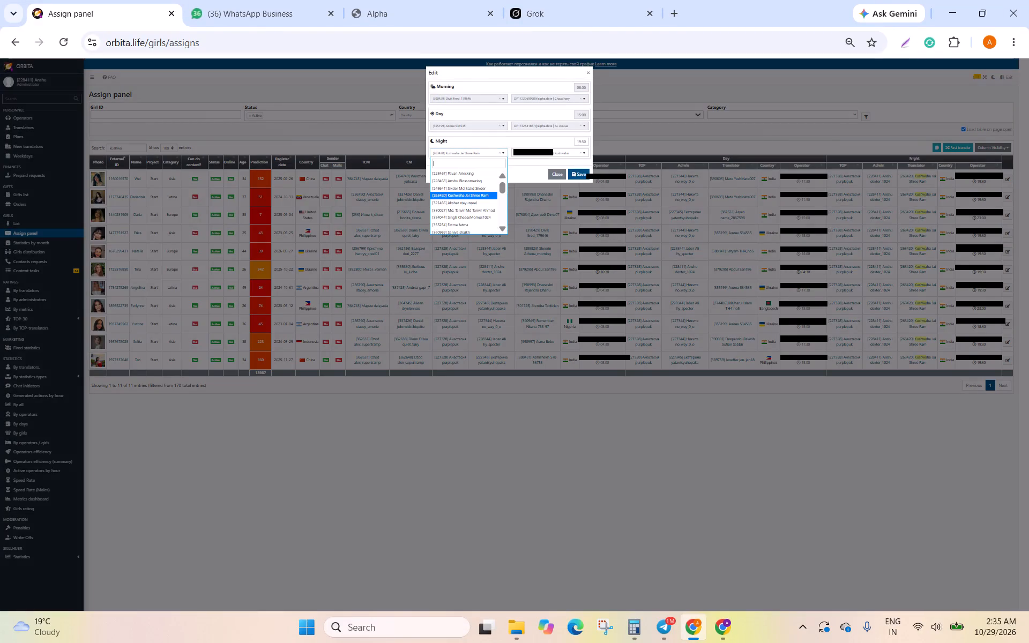
text(san)
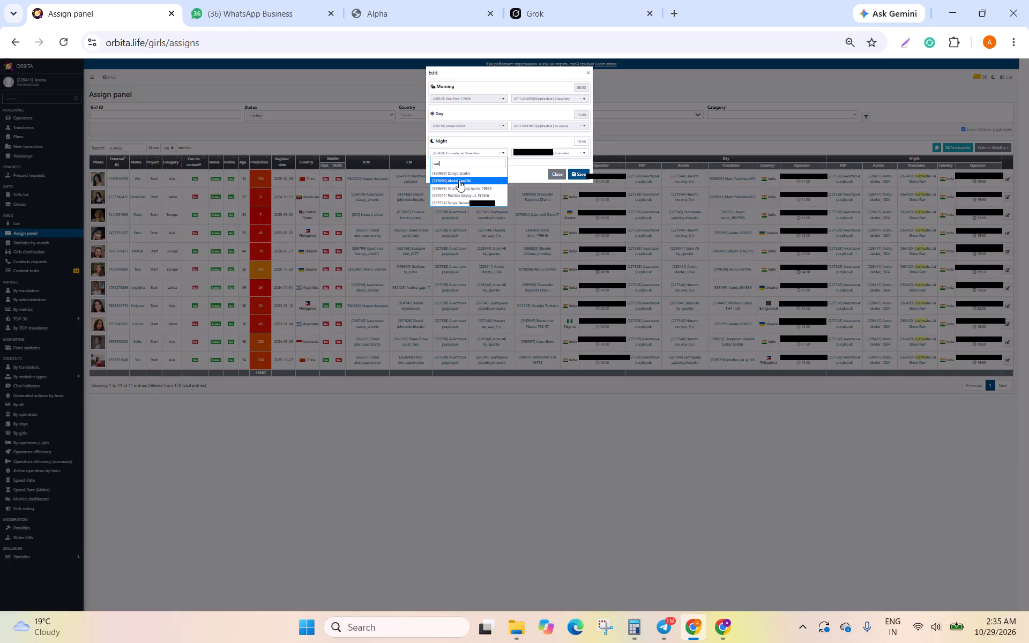
click(468, 203)
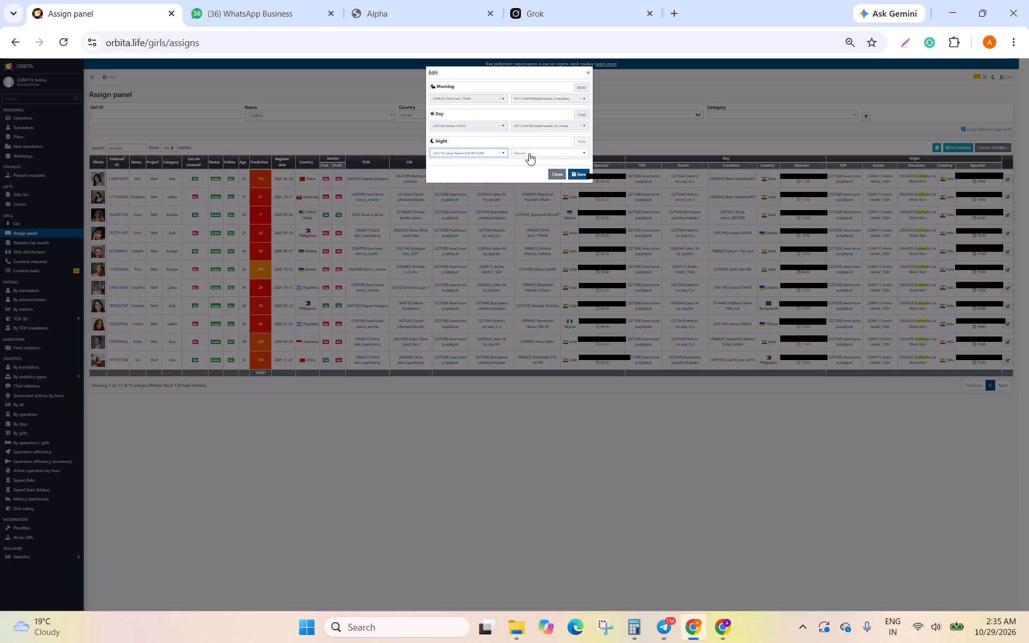
click(529, 153)
click(536, 173)
click(576, 174)
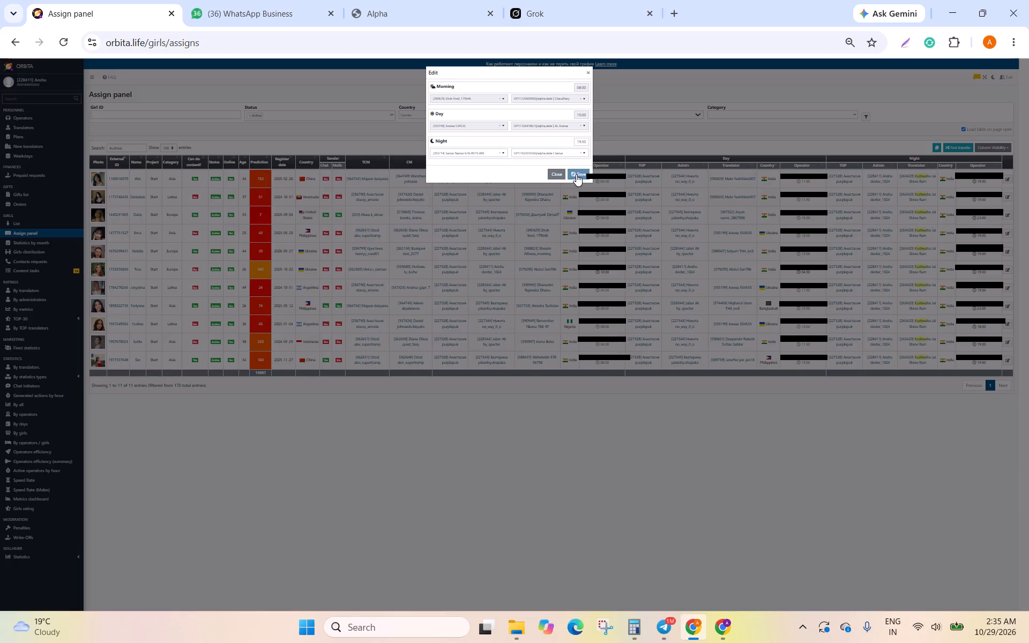
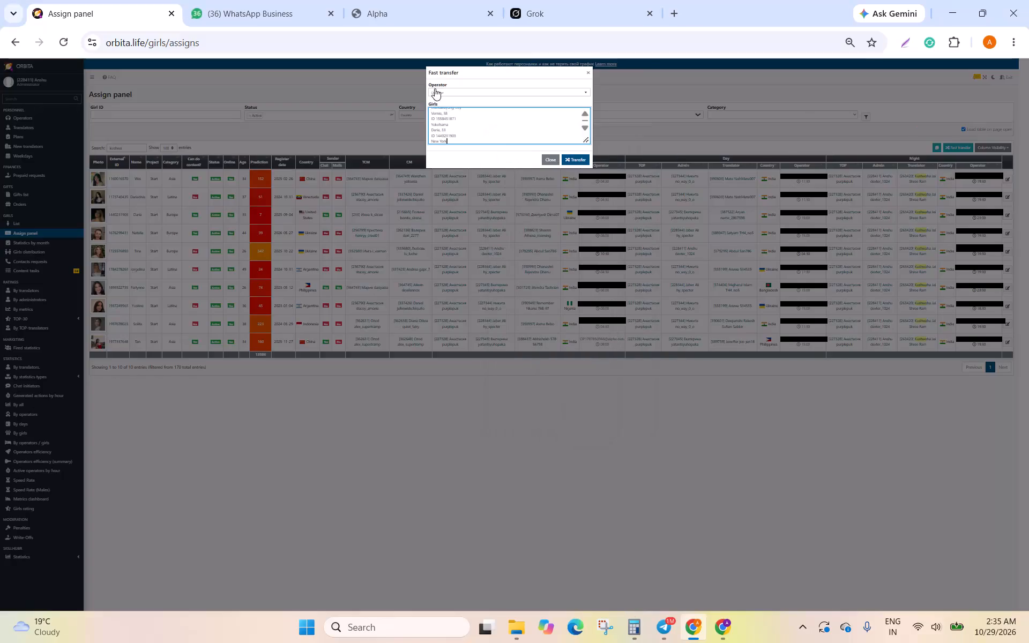
Select the operator matching "shus" for the fast transfer and transfer the pasted list of girls to that account.
click(437, 91)
click(437, 101)
text(shus)
click(474, 111)
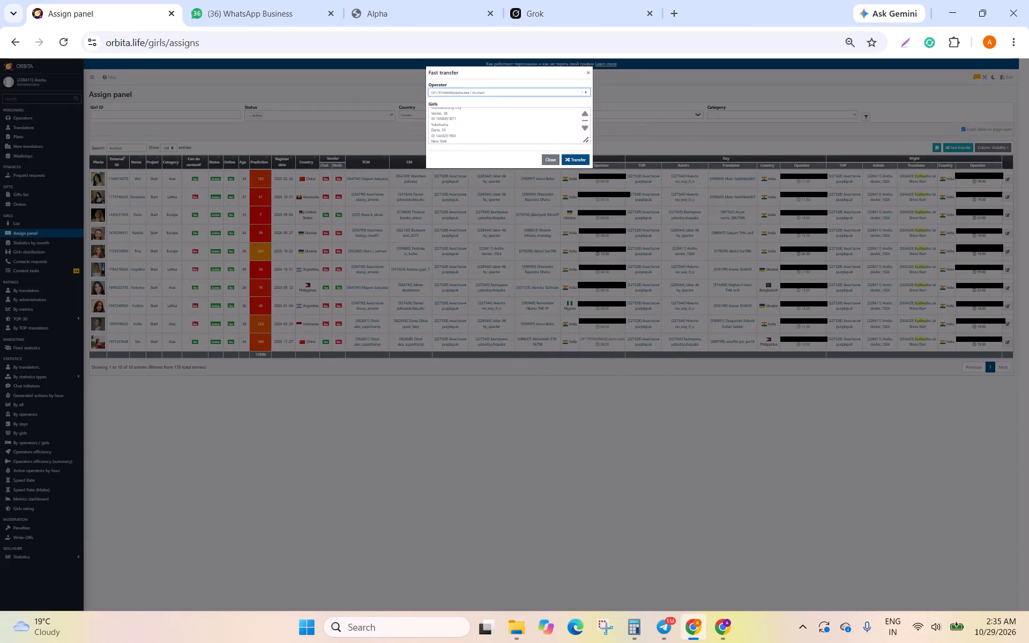
click(569, 154)
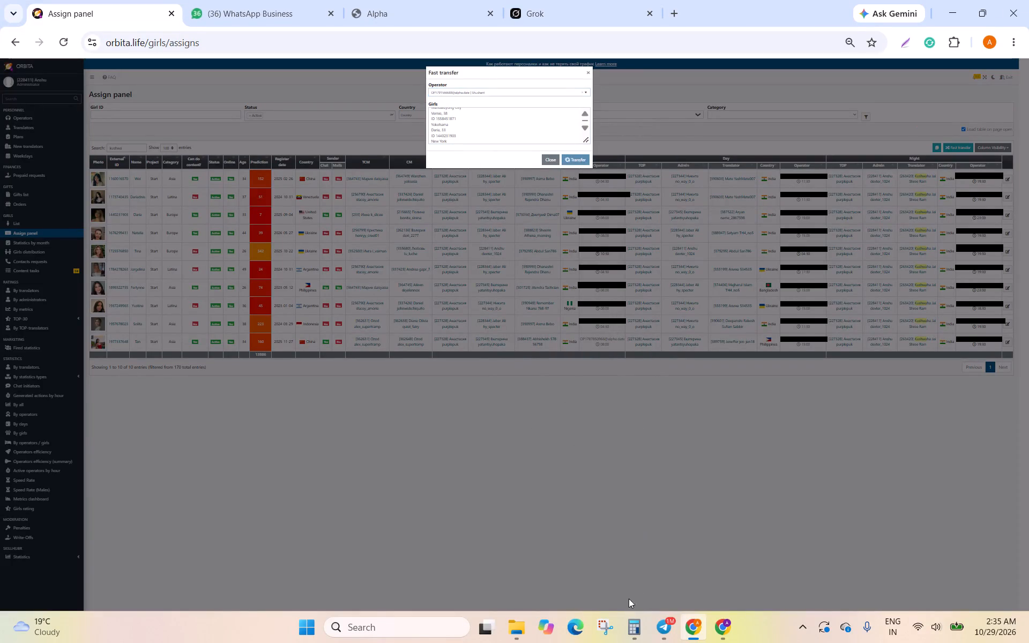
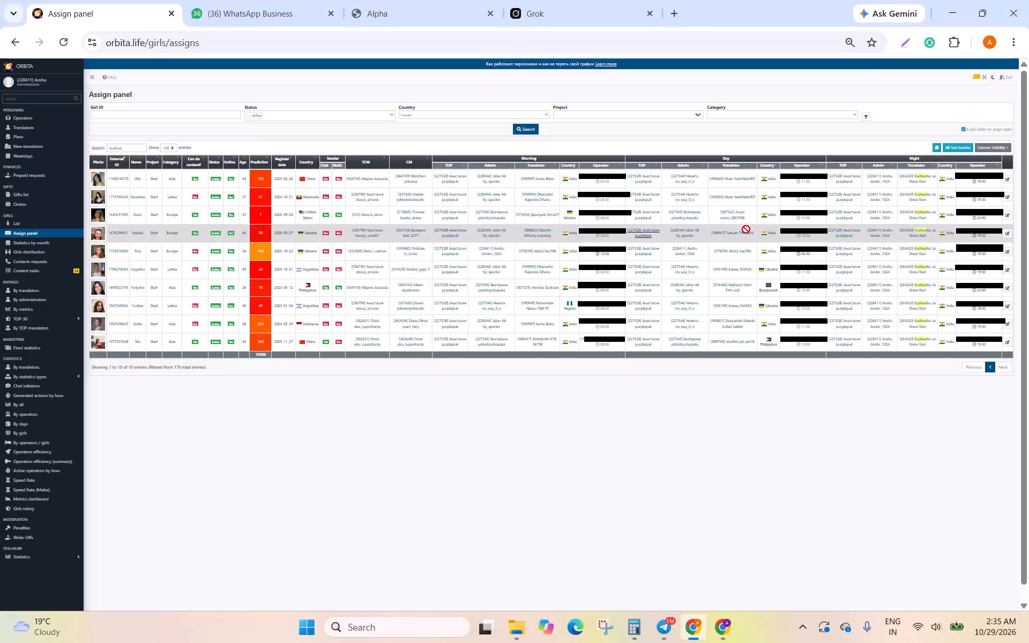
For the United States profile, search night translators for "shus", "kom" and "san", and select the last match for "san".
click(1004, 214)
click(461, 151)
click(456, 163)
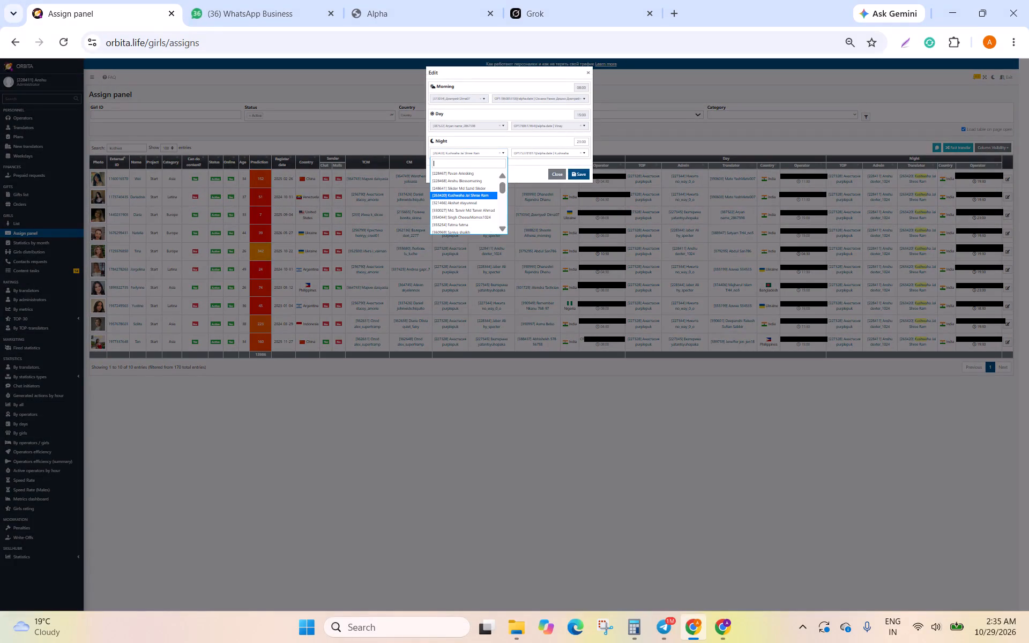
text(shus)
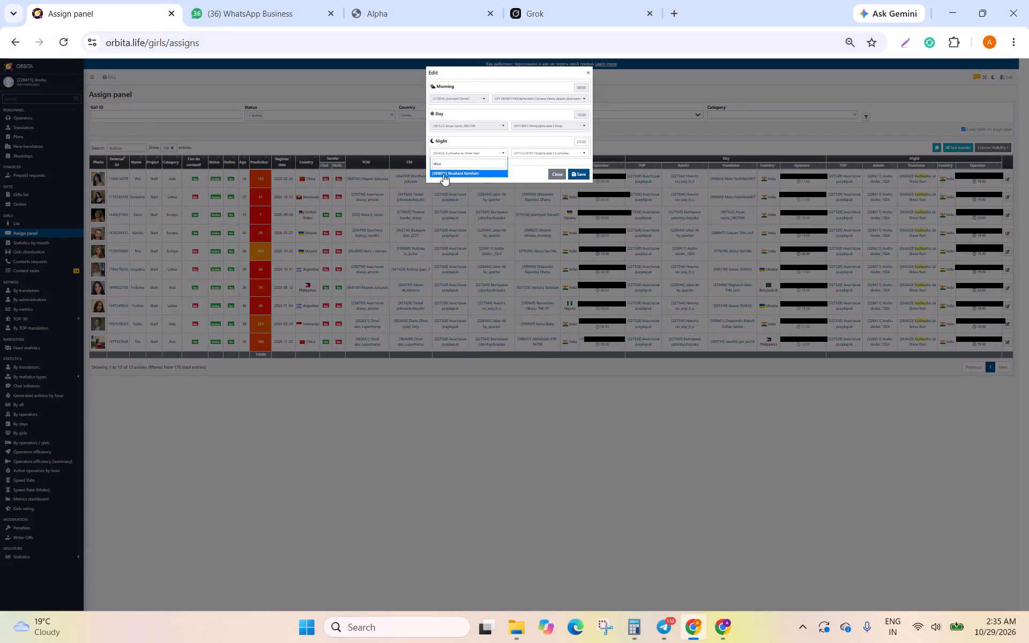
click(456, 163)
key(BackSpace)
key(BackSpace)
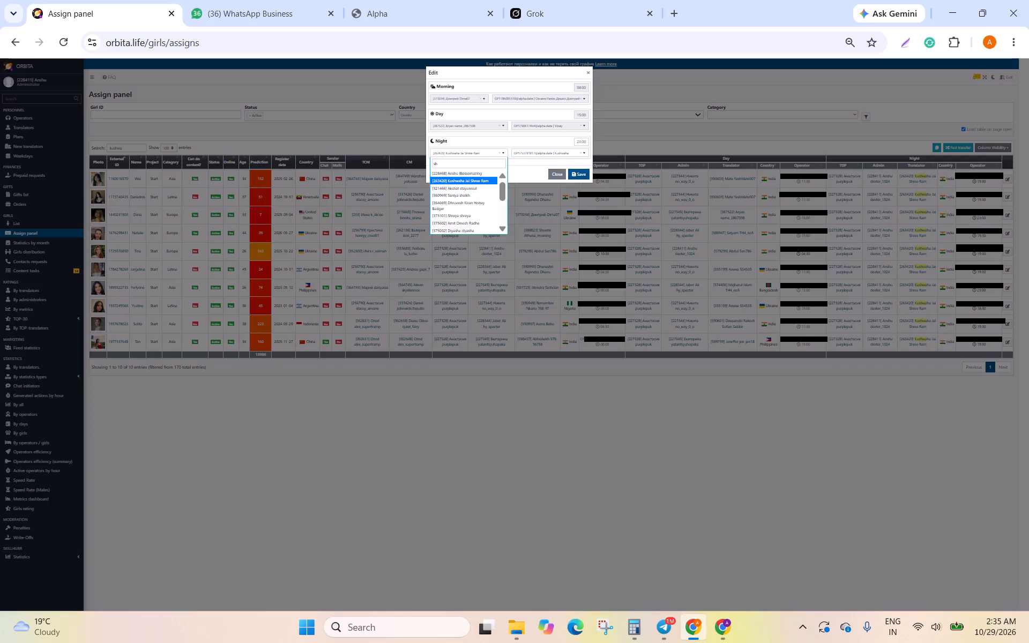
key(BackSpace)
key(BackSpace)
text(kom)
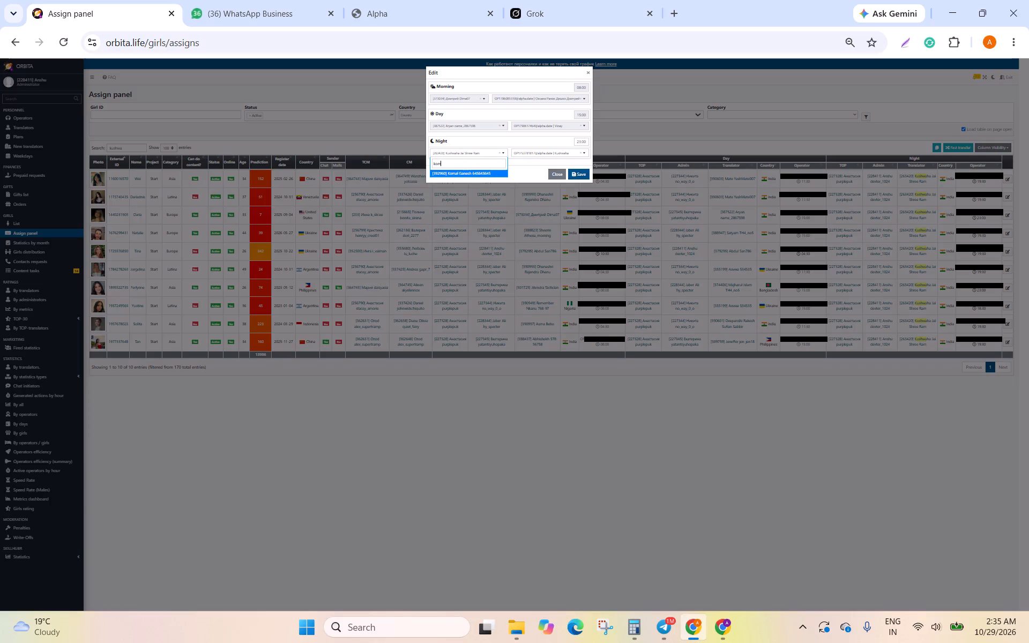
click(466, 163)
key(BackSpace)
key(BackSpace)
key(BackSpace)
key(BackSpace)
text(san)
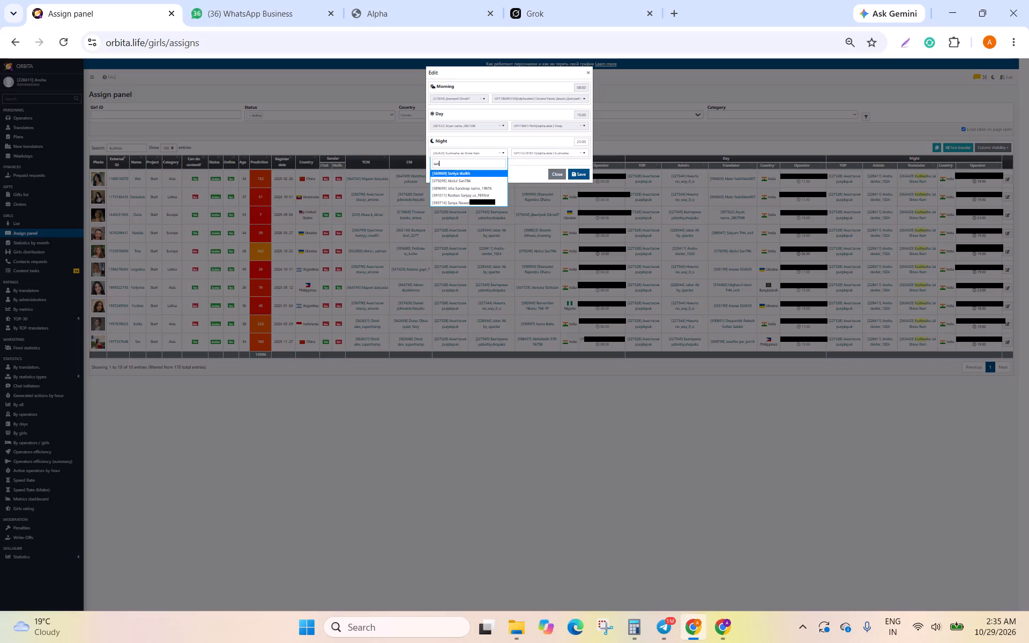
click(457, 203)
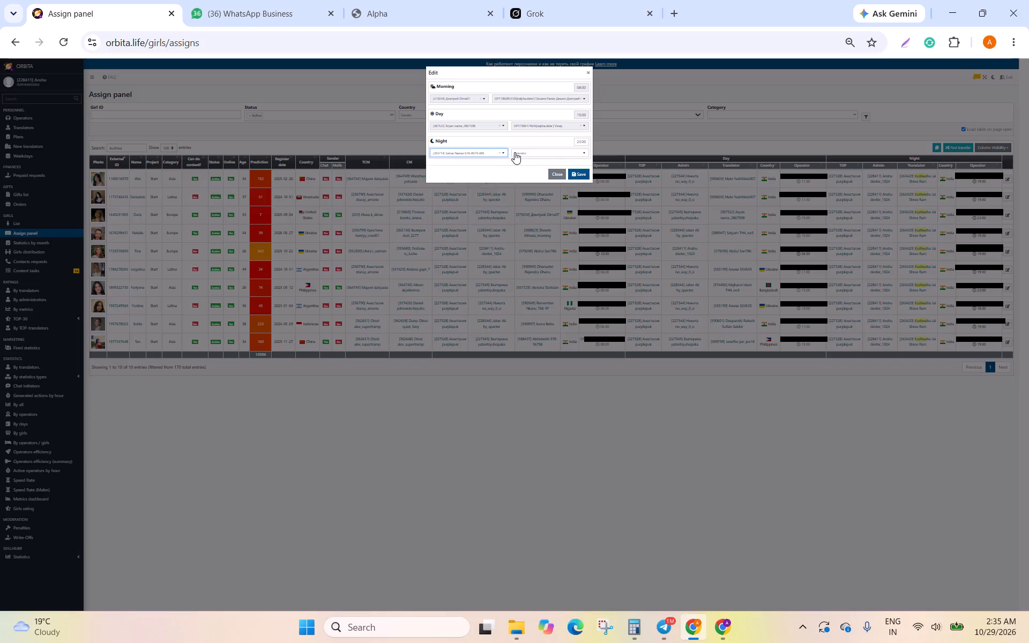
Choose an operator account for the newly selected night translator and save the profile's assignment.
click(514, 152)
click(528, 170)
click(578, 175)
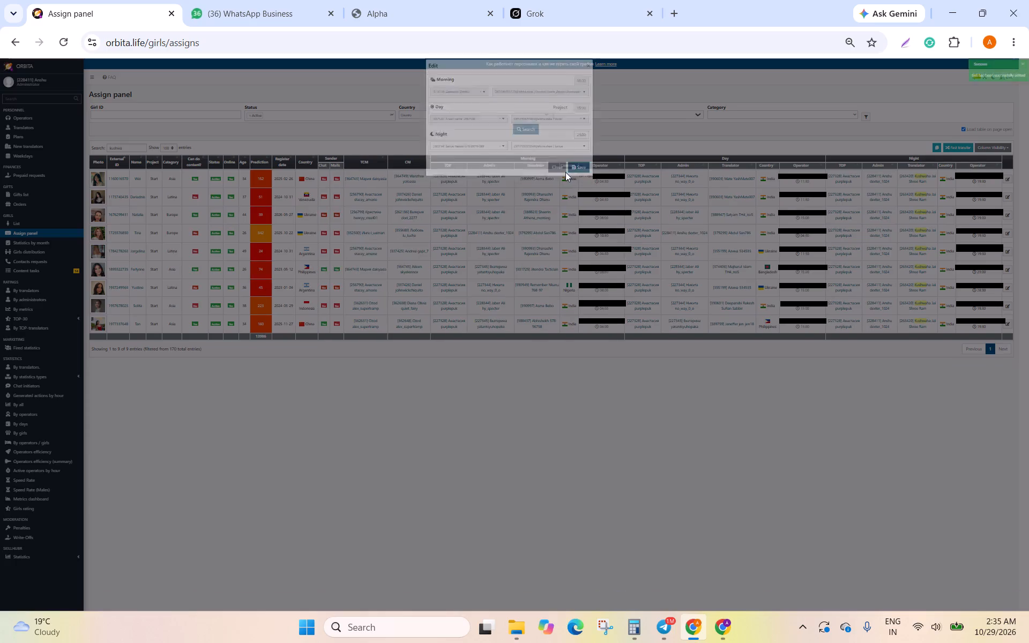
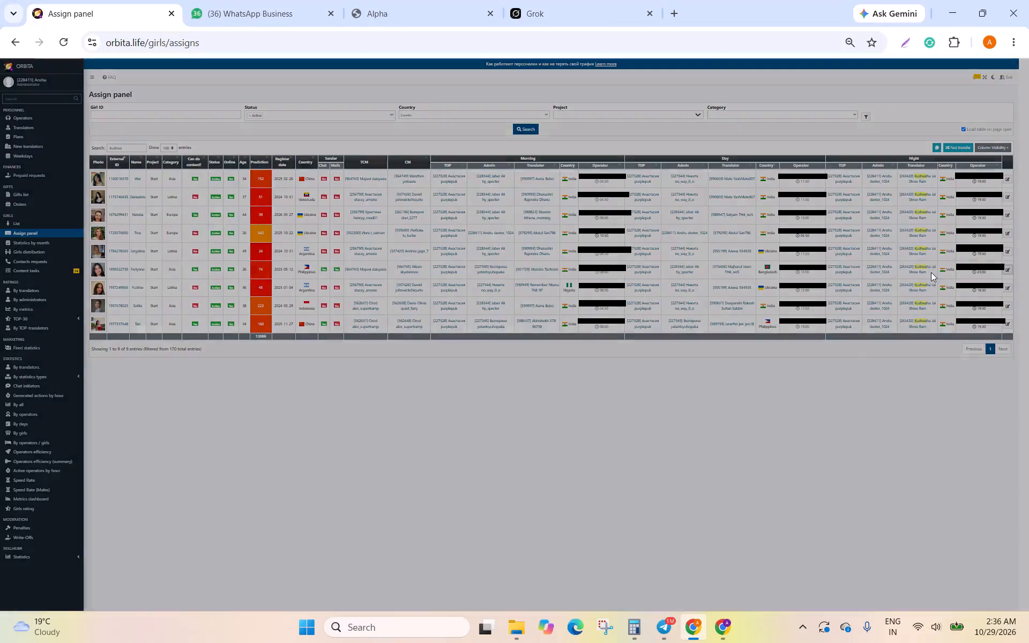
For the Philippines profile, replace the night translator with the match for "sany", choose that translator's operator account and save the assignment.
click(440, 155)
click(439, 165)
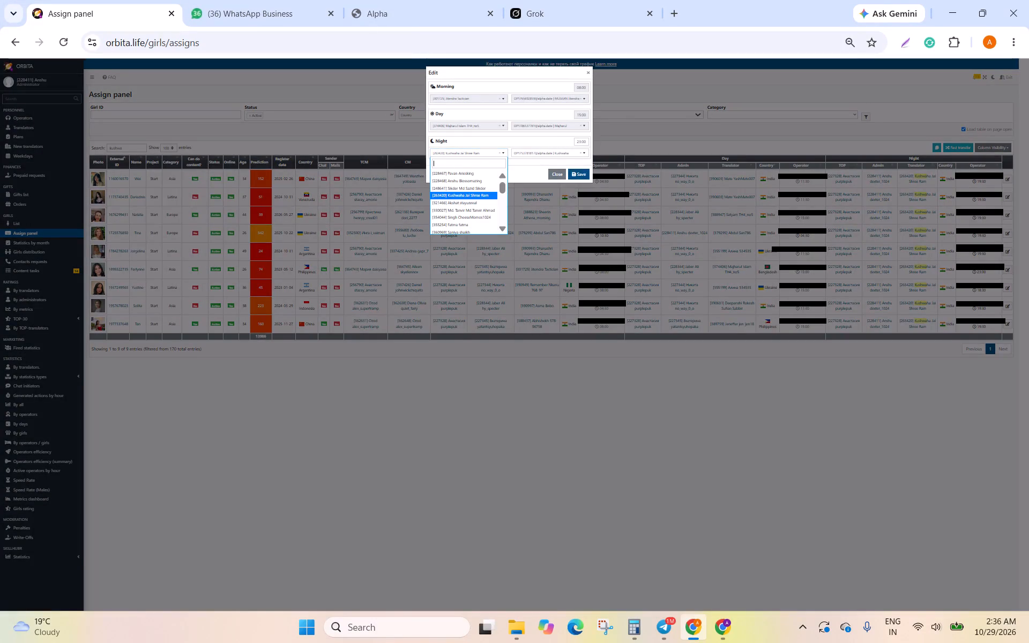
text(san)
key(y)
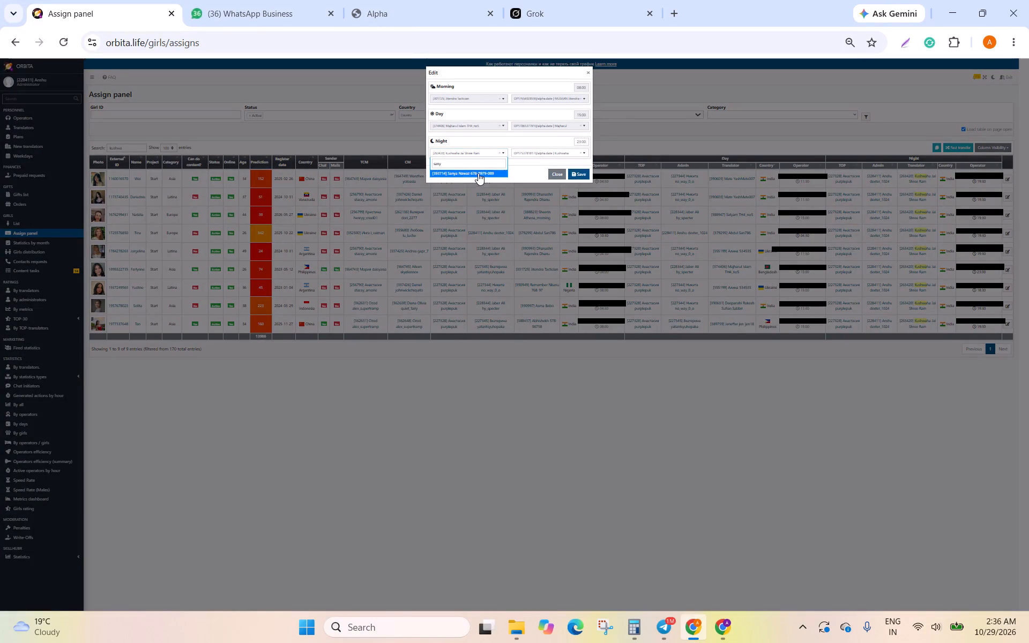
click(478, 173)
click(524, 153)
click(526, 172)
click(582, 173)
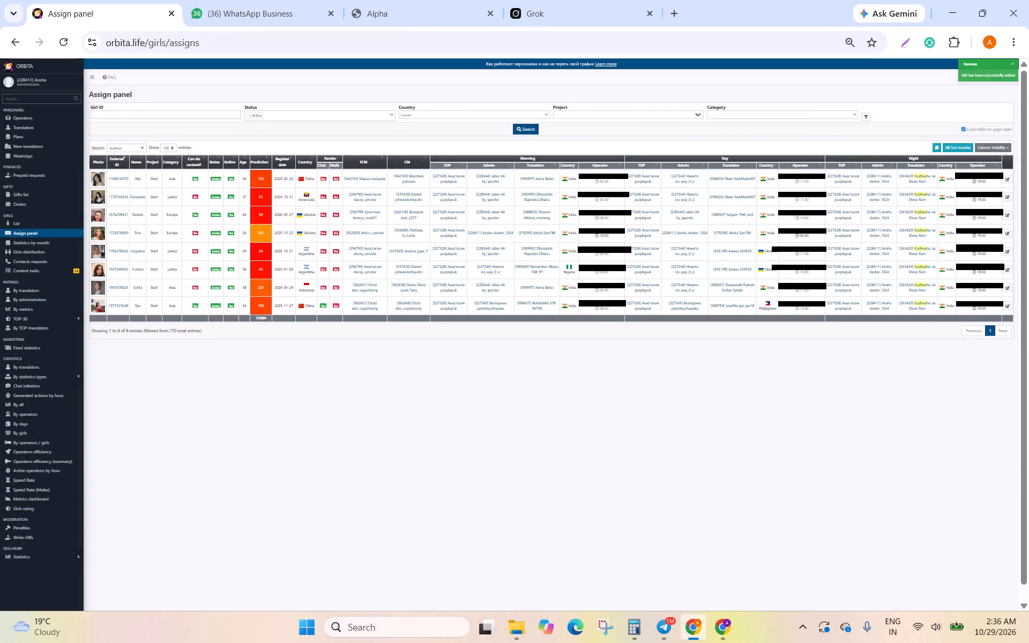
Clear the translator name from the assignment table's search.
click(143, 147)
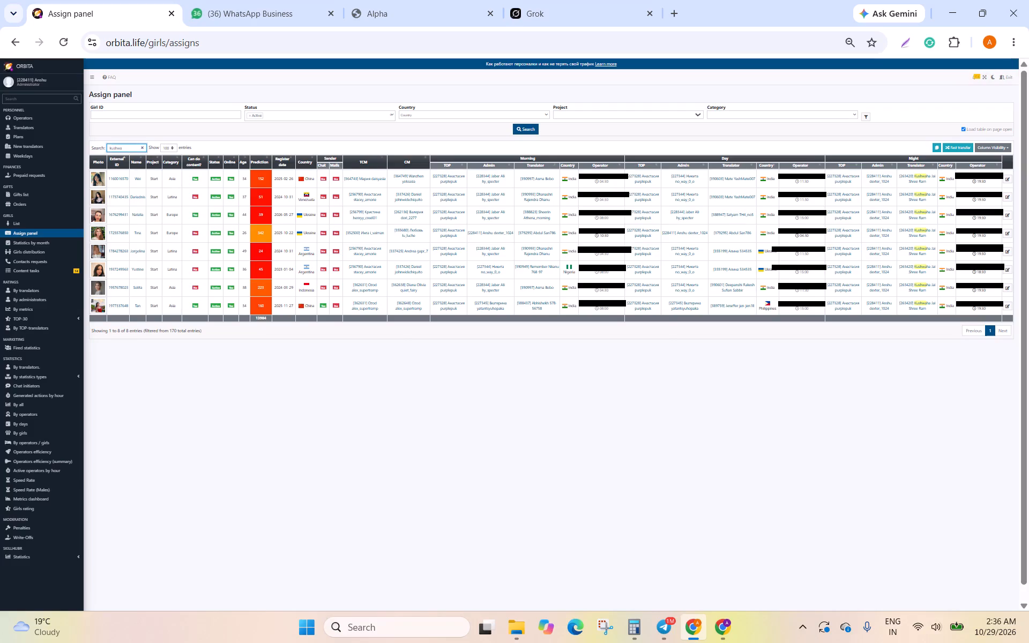
Search the assignment table for "shreya".
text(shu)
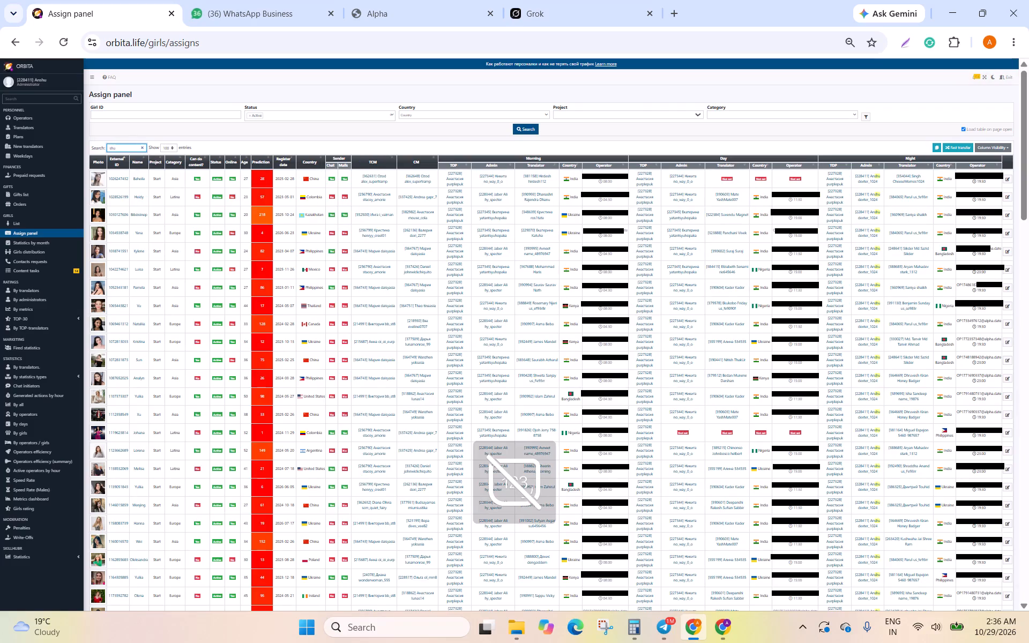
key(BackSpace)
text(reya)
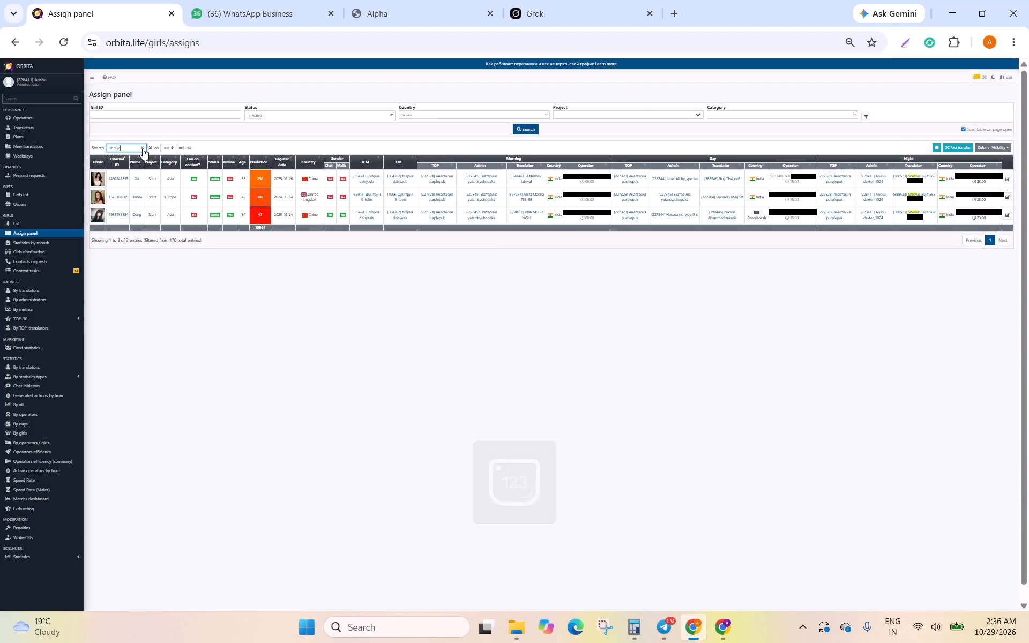
For the first listed China profile, search night translators for "adi", clear that search, and select the match for "kus".
click(1006, 179)
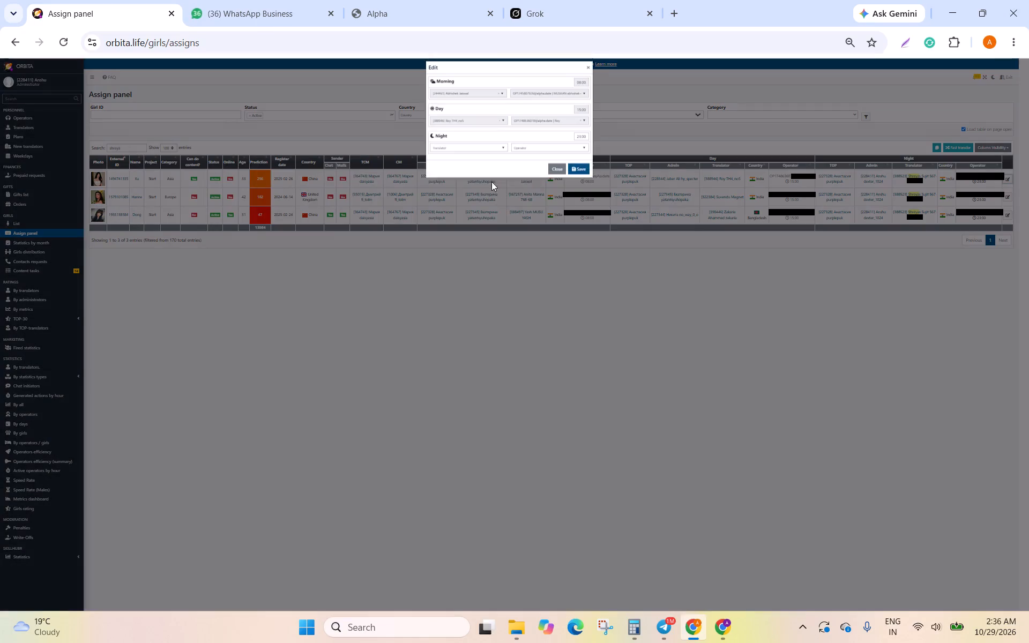
click(468, 152)
click(454, 161)
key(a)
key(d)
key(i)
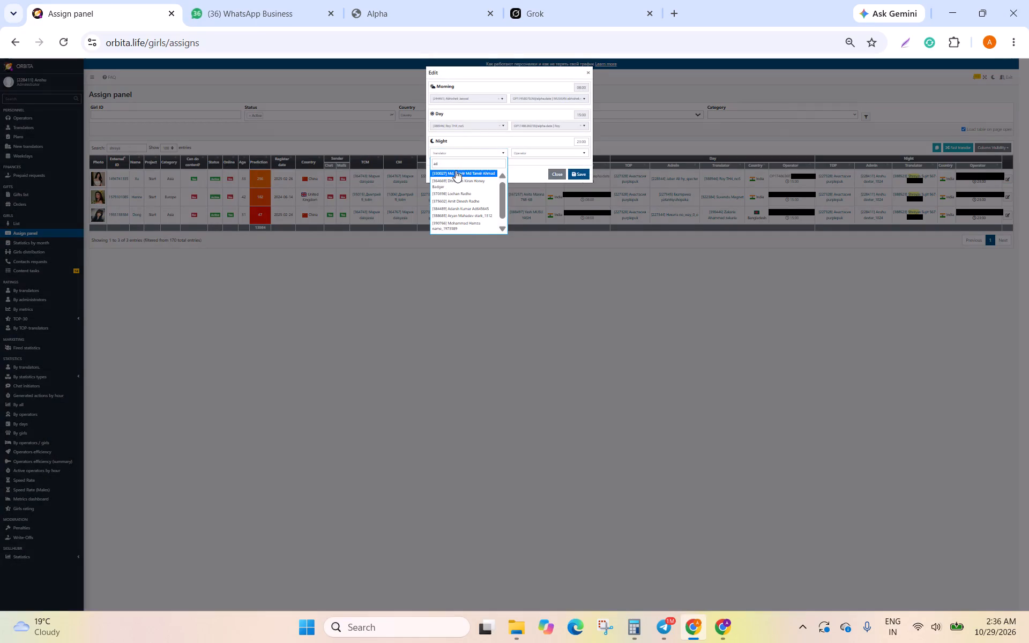
key(BackSpace)
key(BackSpace)
key(BackSpace)
key(BackSpace)
key(BackSpace)
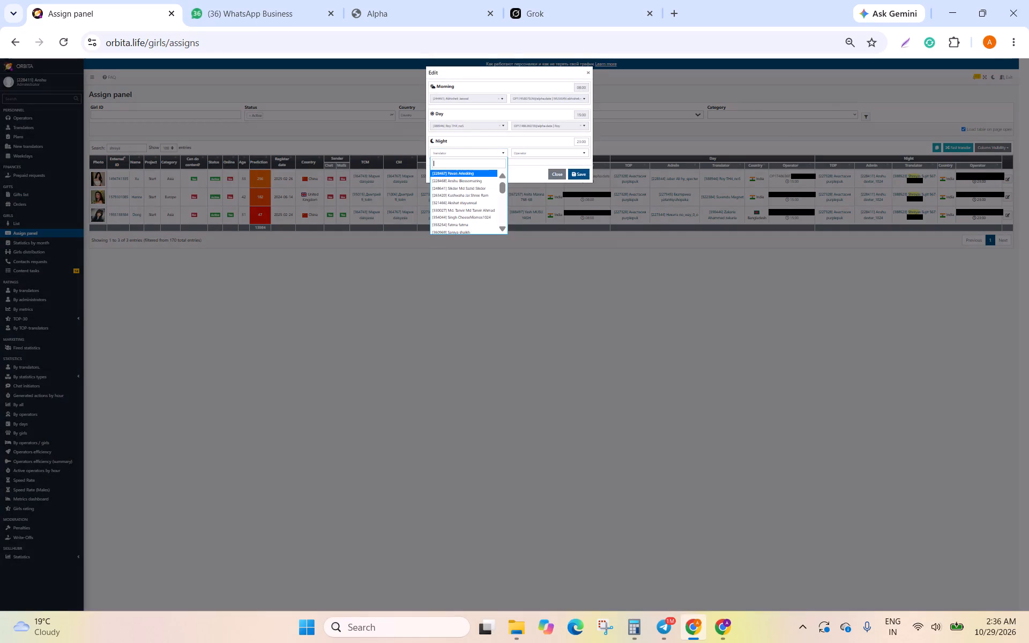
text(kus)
click(473, 175)
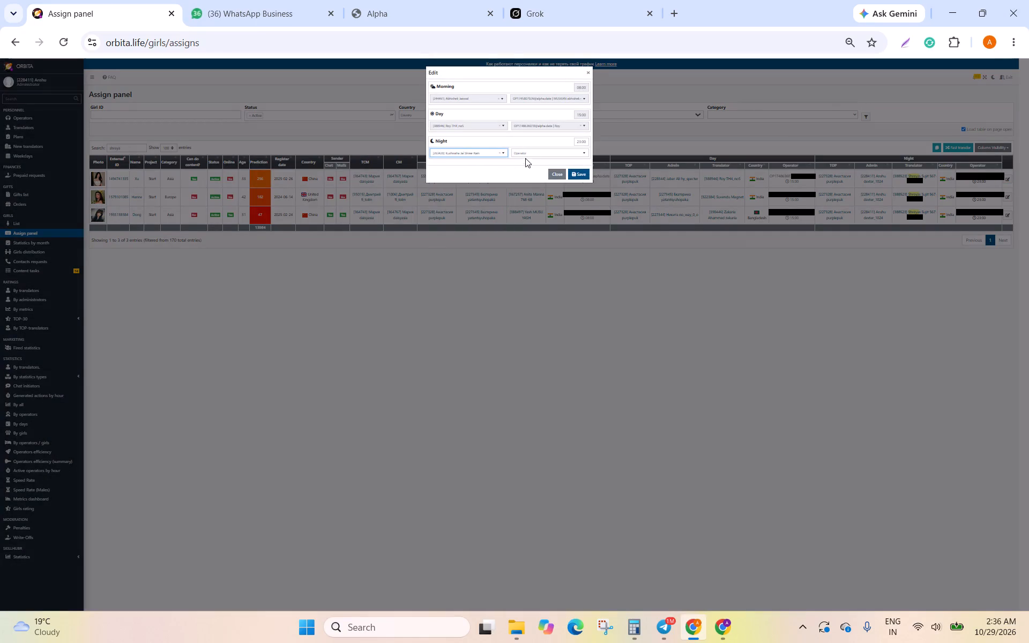
Choose an operator account for the newly selected night translator and save the China profile's assignment.
click(526, 151)
click(535, 170)
click(573, 173)
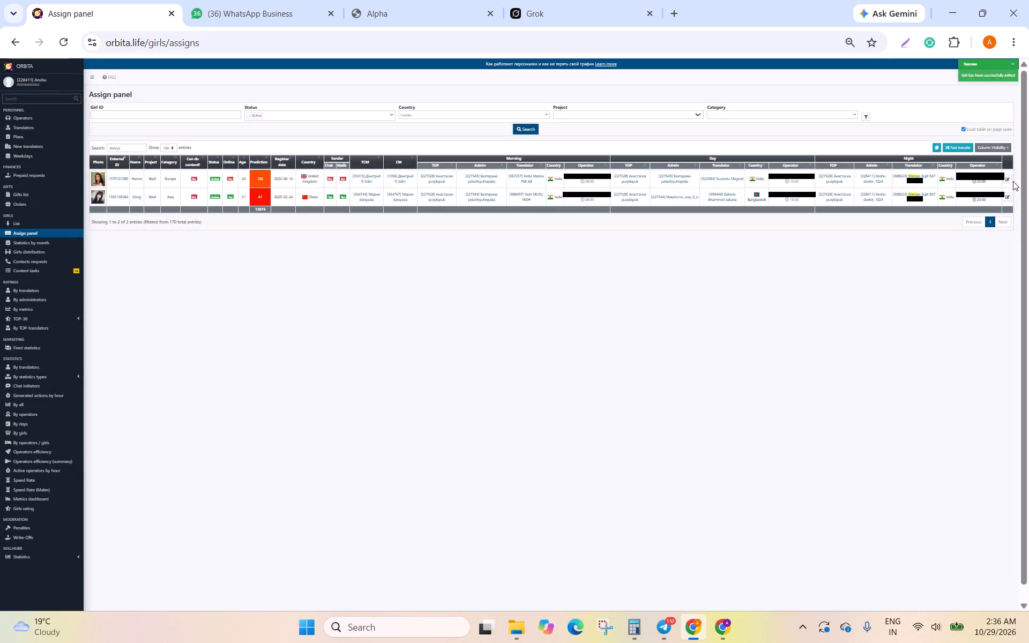
For the United Kingdom profile, replace the night translator with the match for "kus", choose that translator's operator account and save the assignment.
click(1009, 181)
click(458, 155)
click(452, 161)
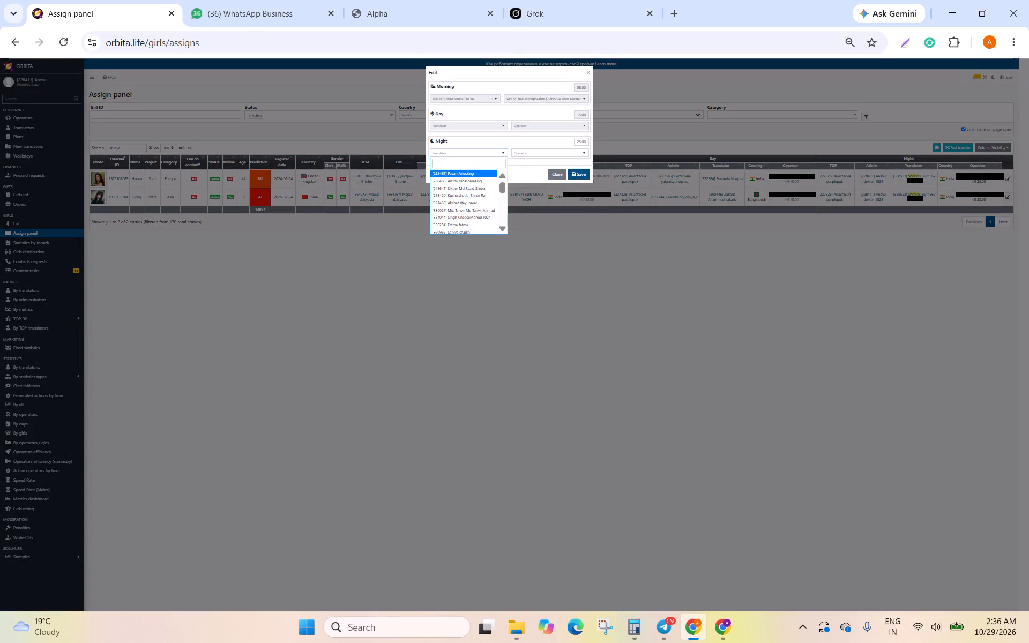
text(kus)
click(474, 176)
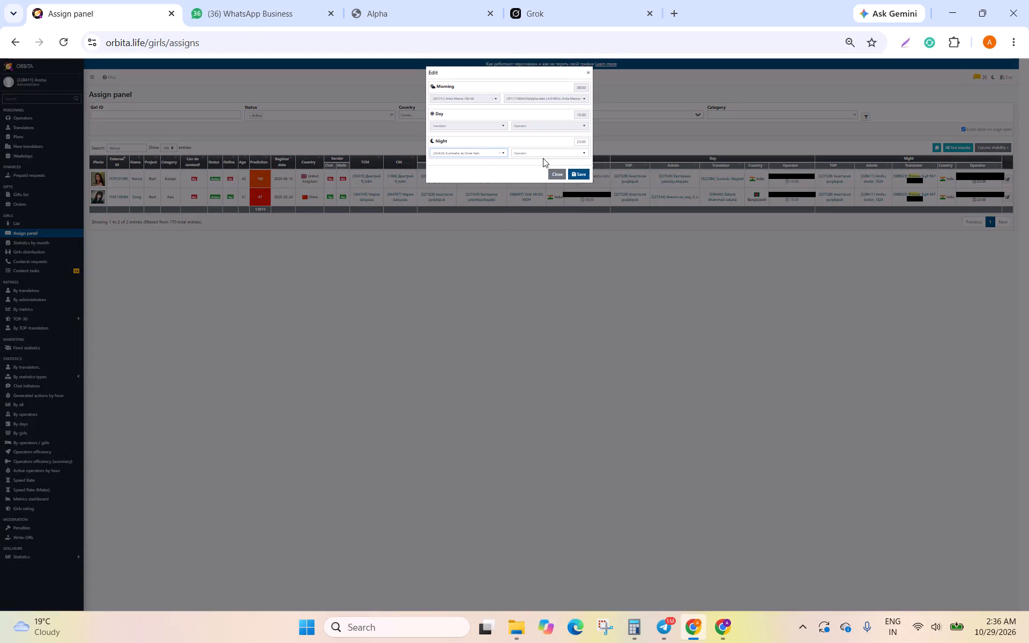
click(549, 153)
click(552, 171)
click(579, 175)
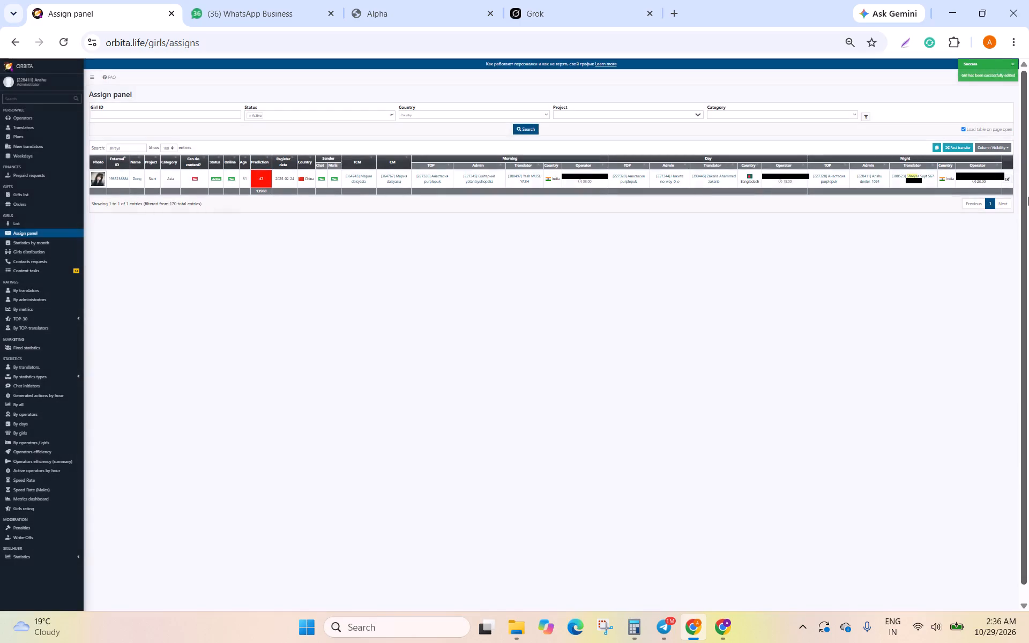
Open the assignment of the remaining China profile for editing.
click(1010, 179)
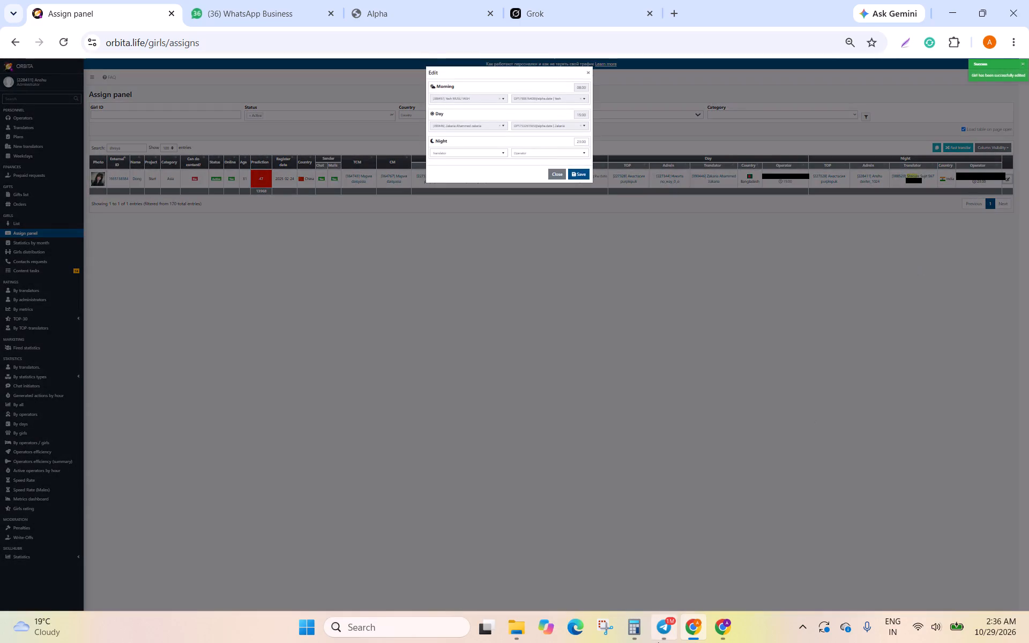
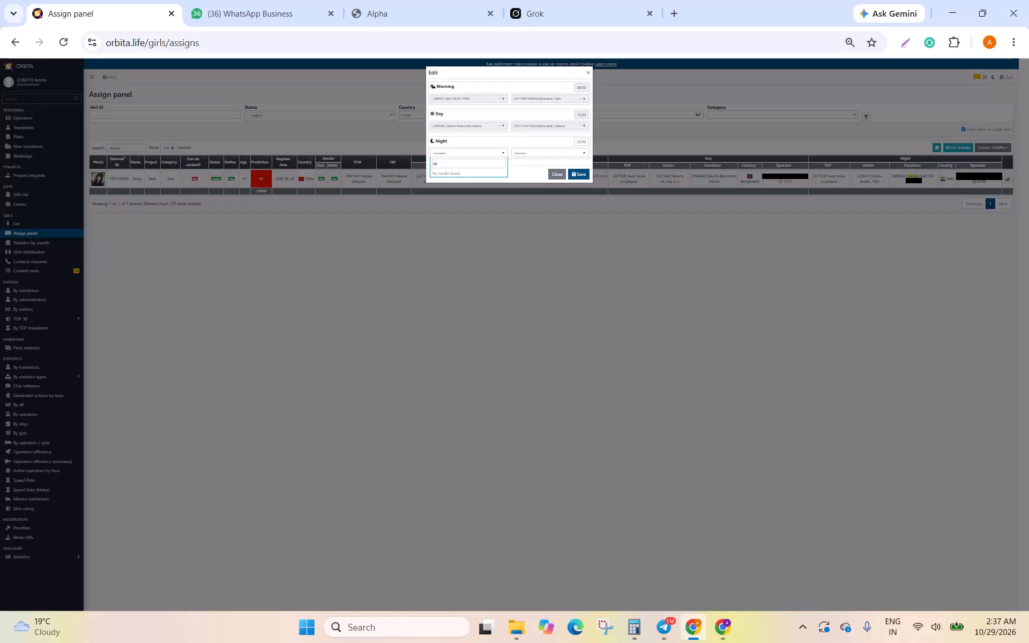
For the China profile, select Kushwaha as the night translator, choose that translator's operator account and save the assignment.
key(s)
key(BackSpace)
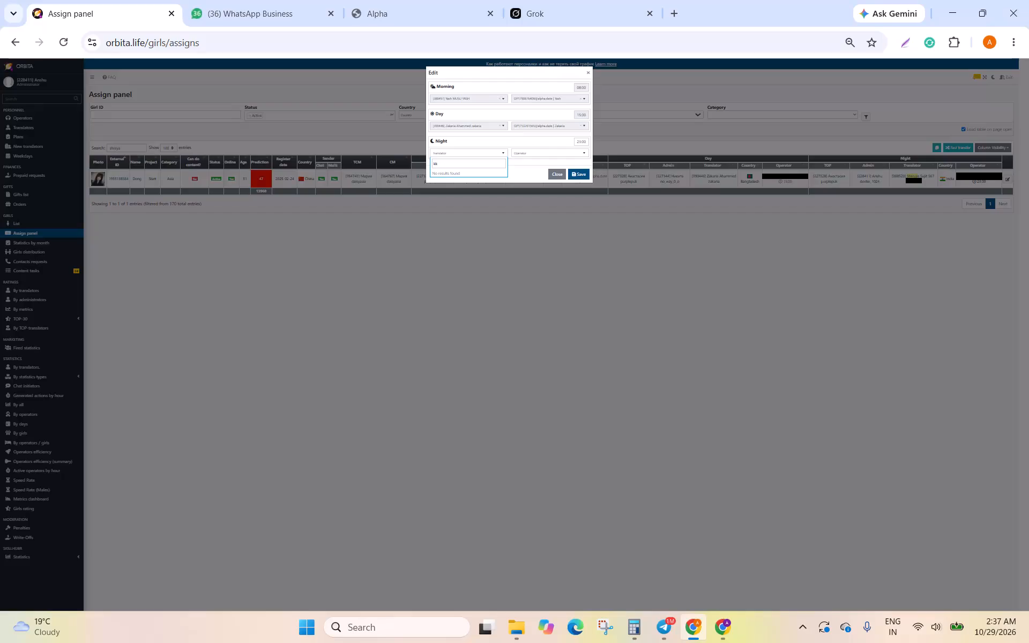
key(BackSpace)
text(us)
click(458, 171)
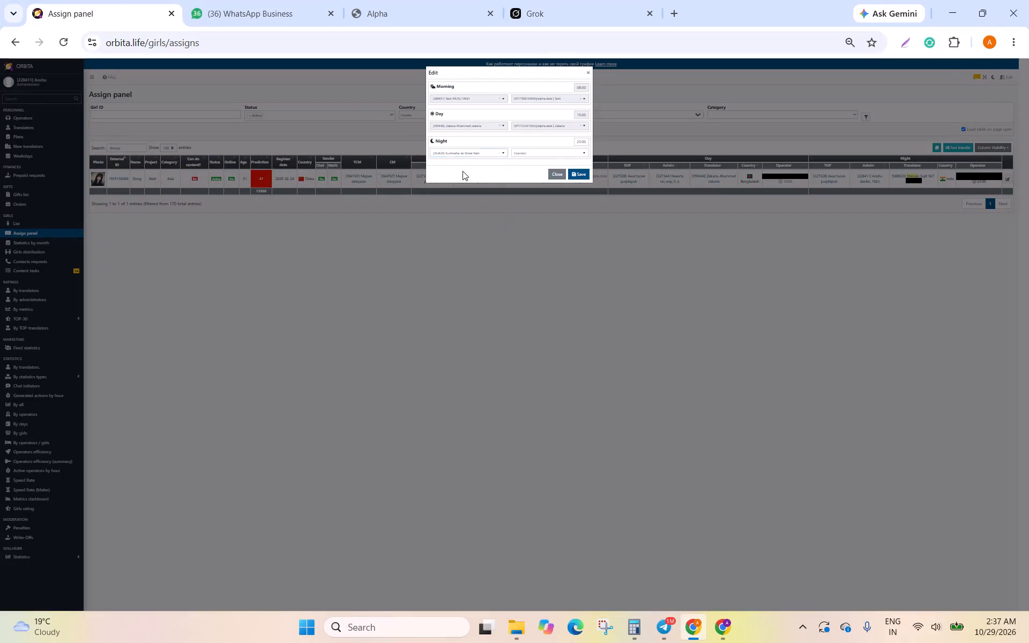
click(534, 150)
click(536, 171)
click(575, 173)
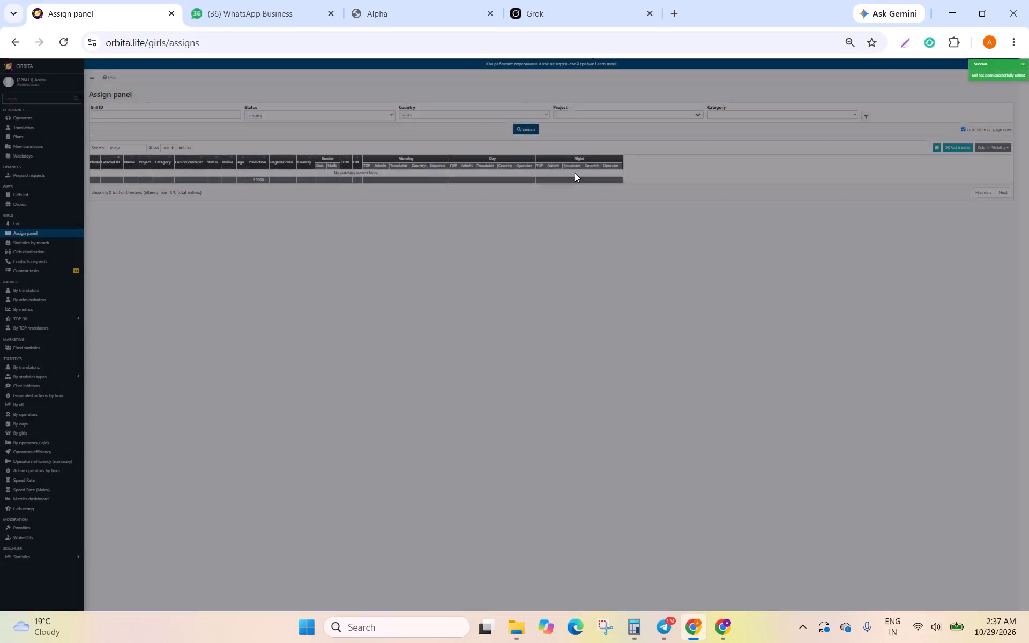
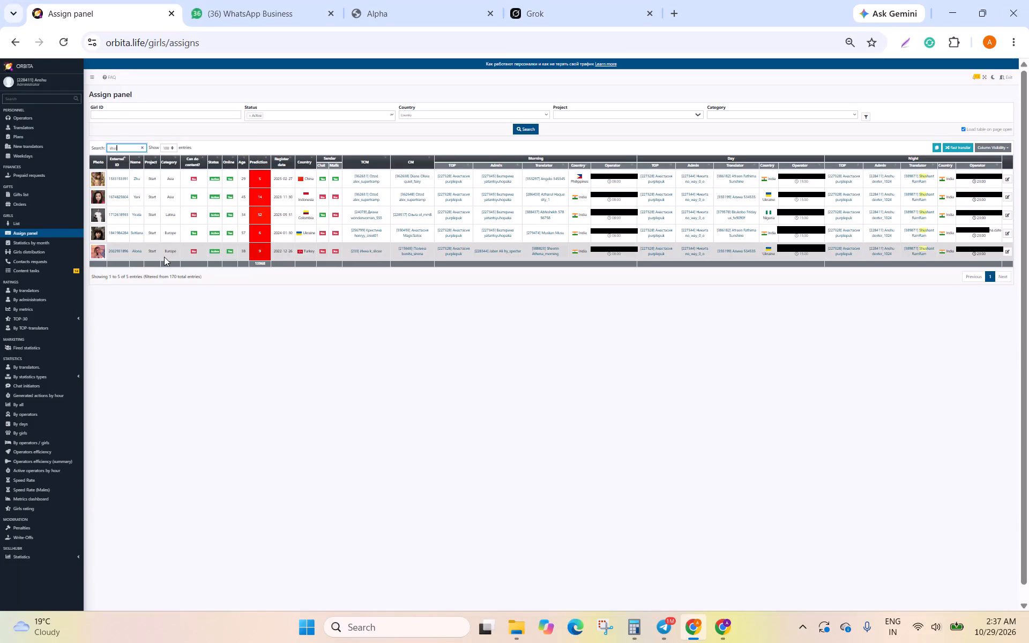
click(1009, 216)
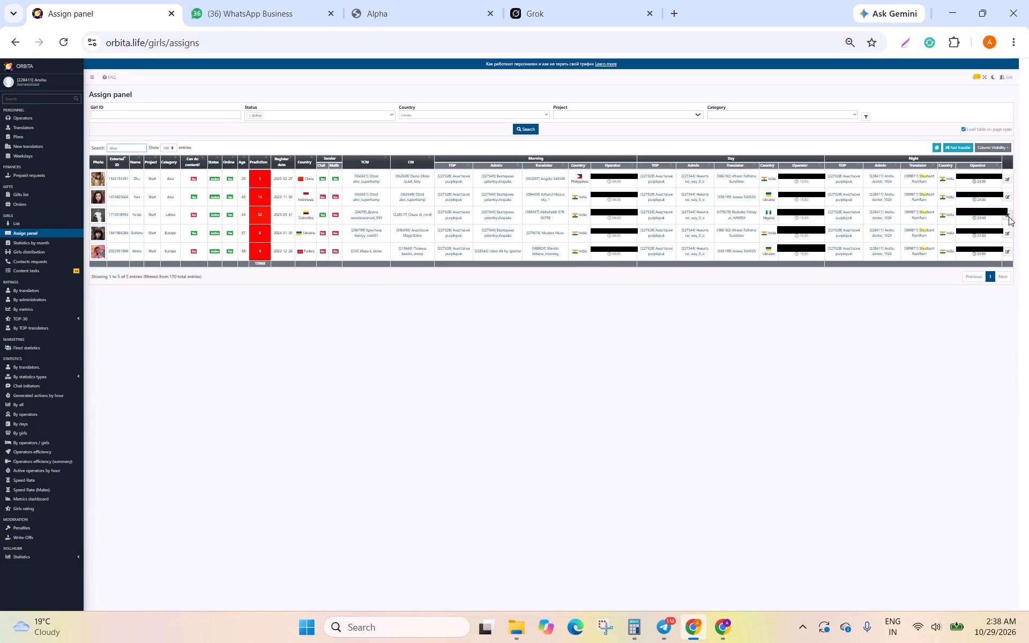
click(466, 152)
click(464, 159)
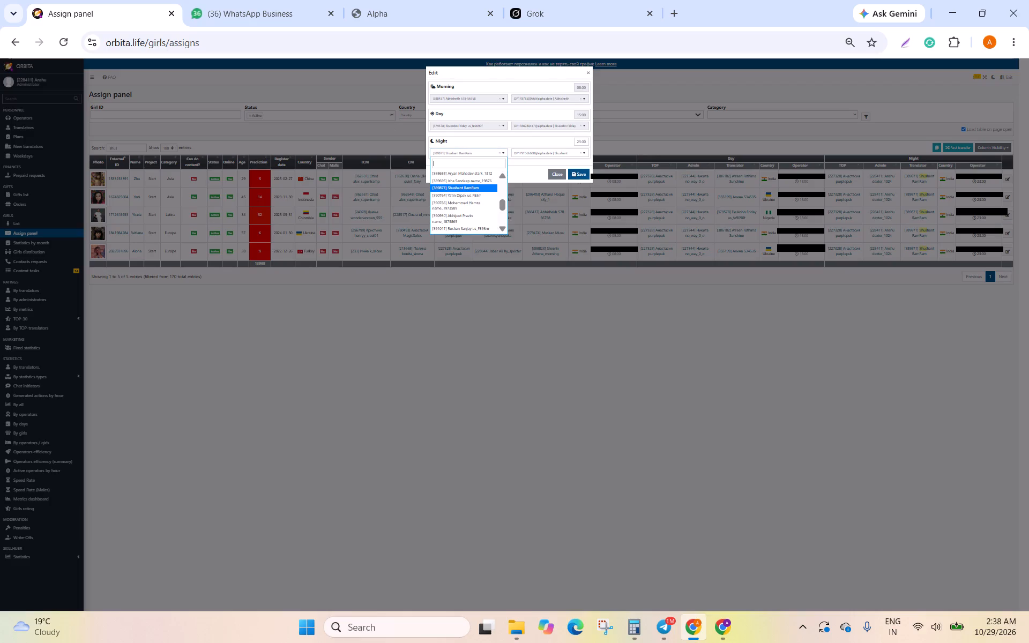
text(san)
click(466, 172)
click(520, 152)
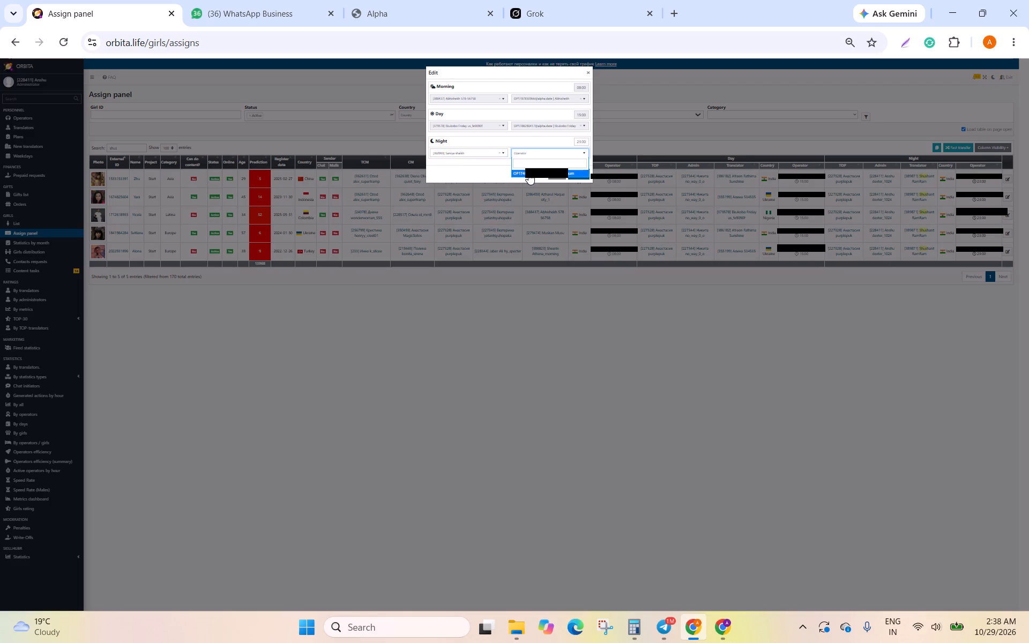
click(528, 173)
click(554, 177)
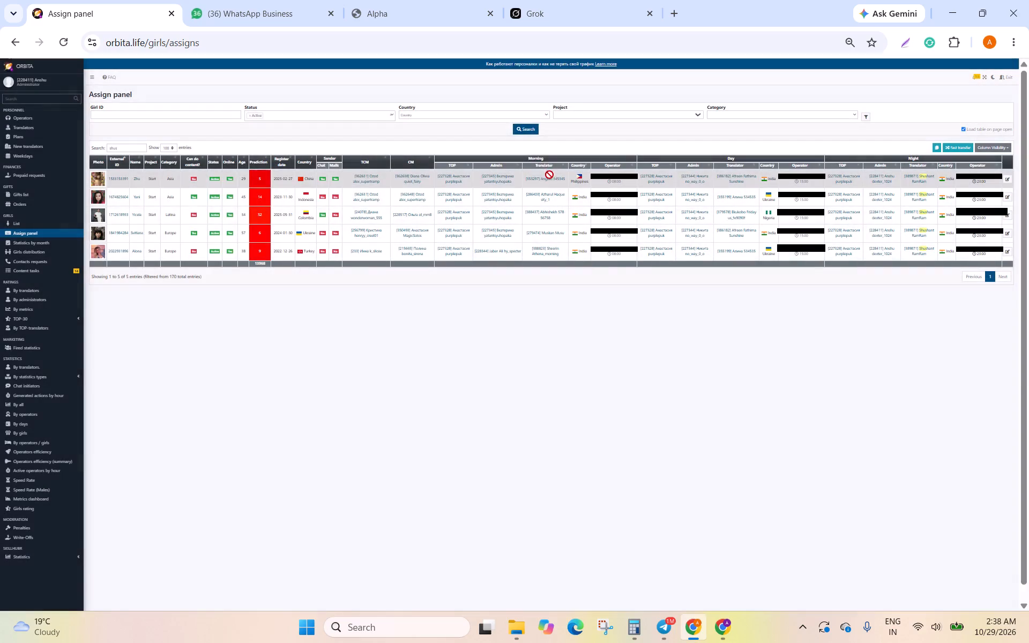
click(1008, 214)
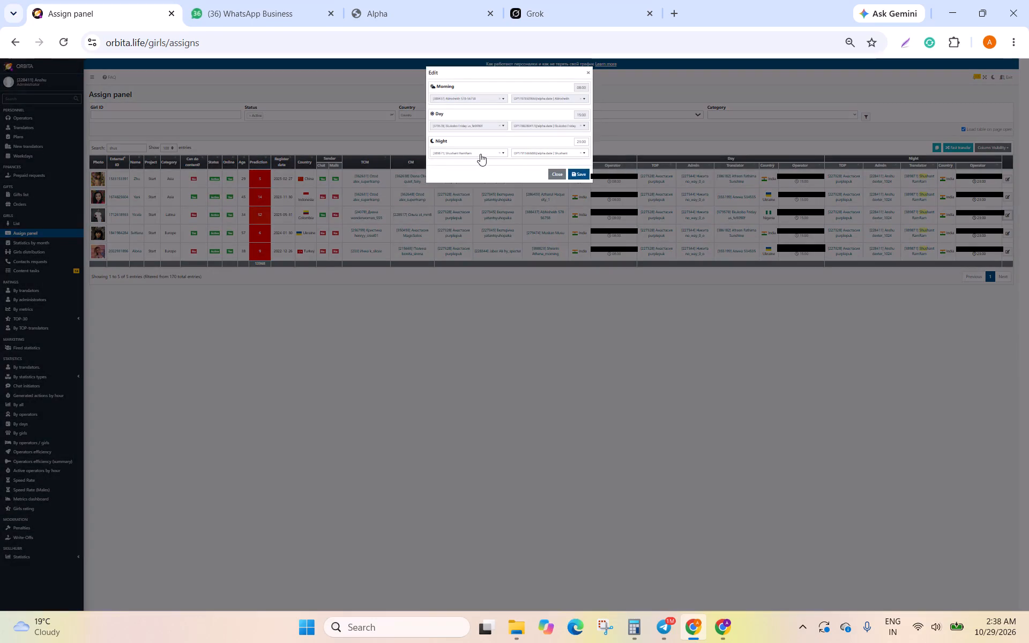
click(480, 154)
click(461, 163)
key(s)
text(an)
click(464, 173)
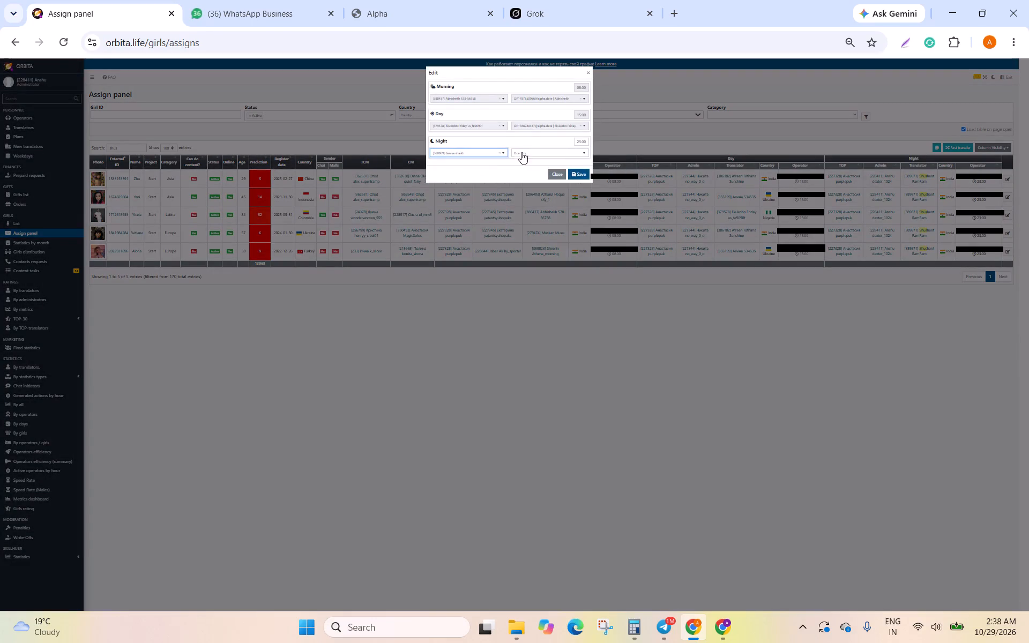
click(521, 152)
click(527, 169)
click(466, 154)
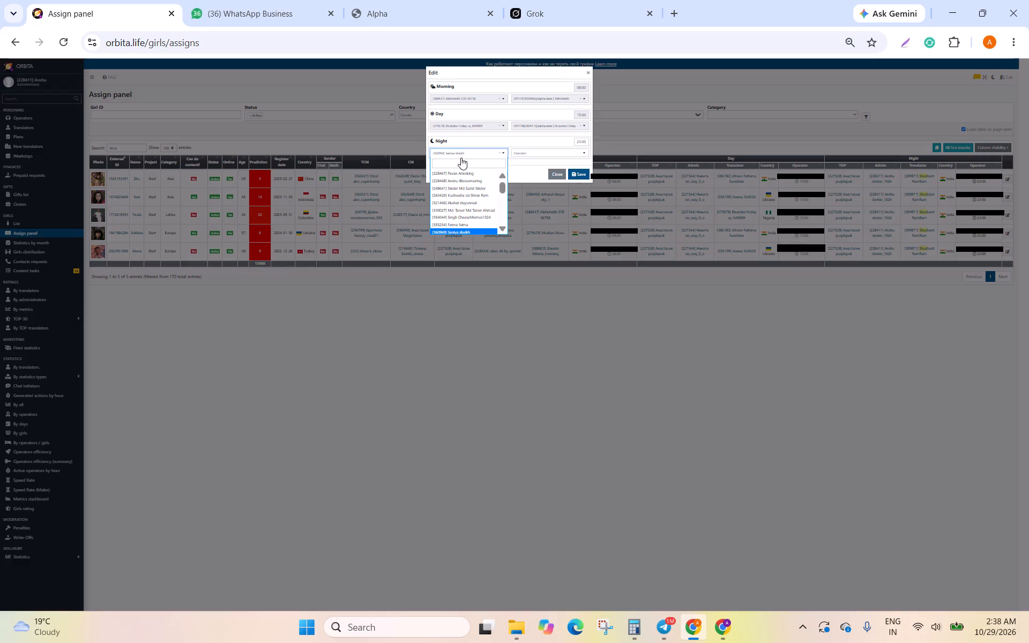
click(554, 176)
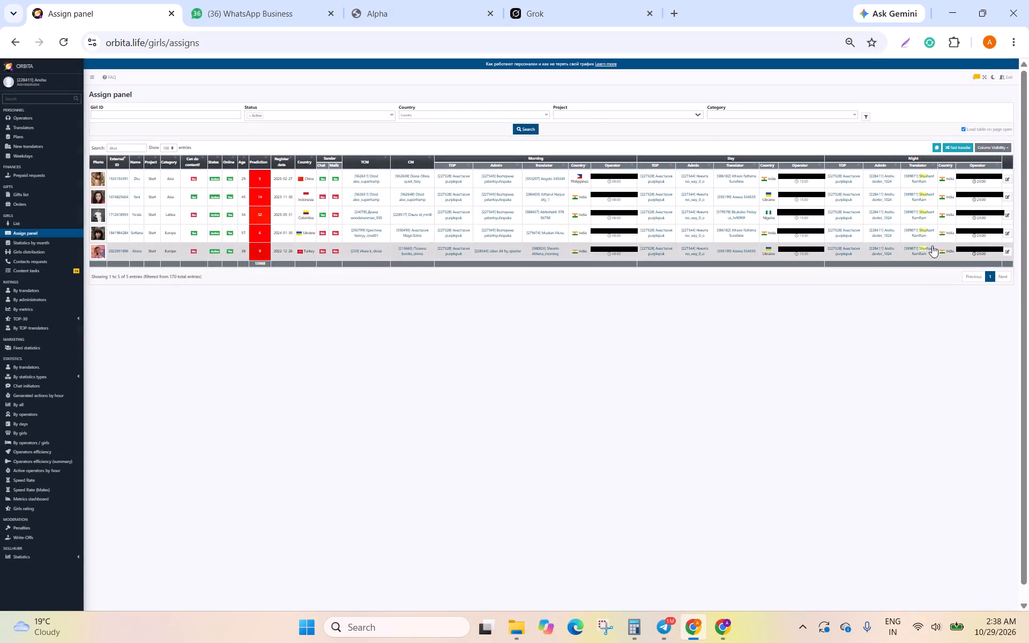
Look through the Turkey profile's studio photos in its details, leaving its assignment as it is.
click(1005, 250)
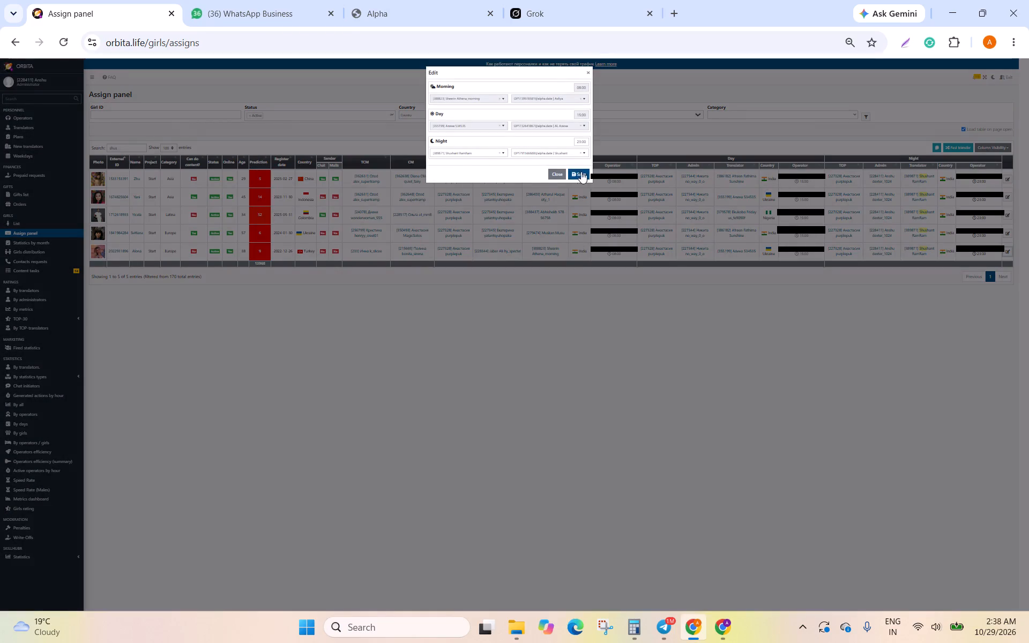
click(563, 170)
click(115, 250)
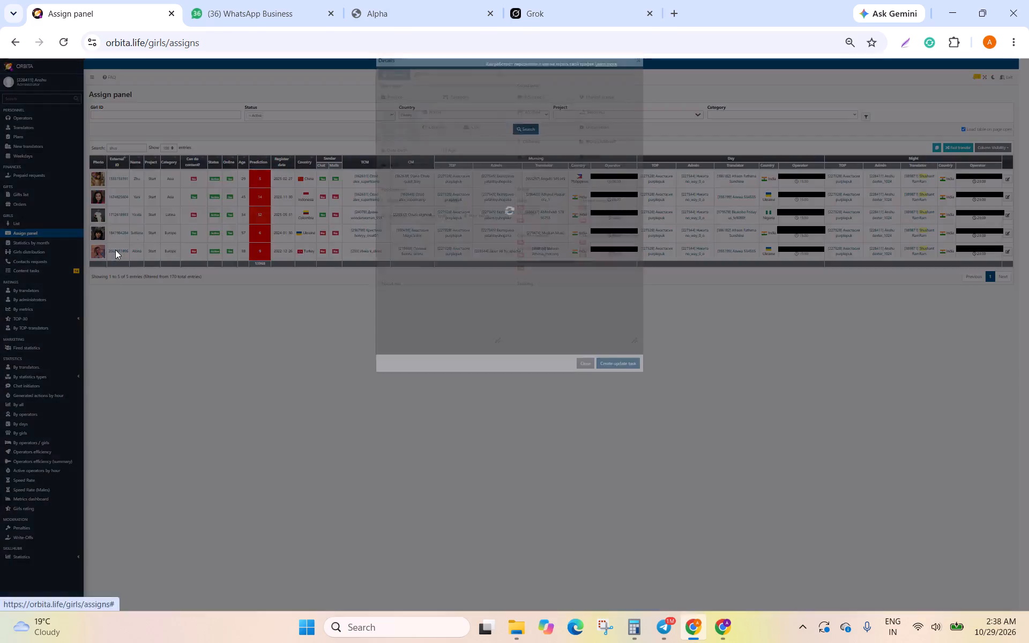
click(434, 79)
click(431, 83)
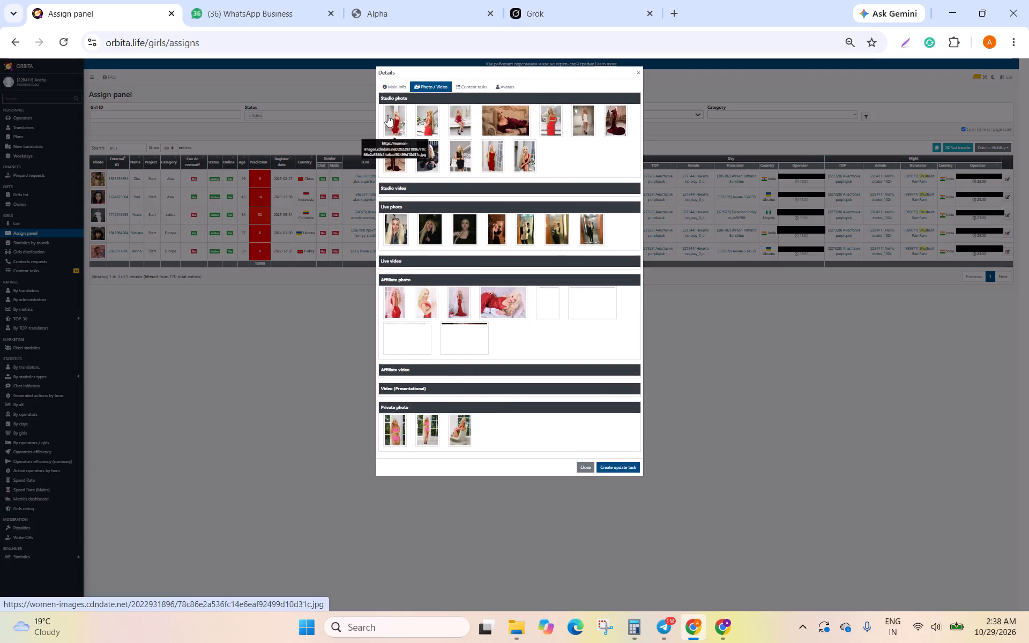
click(392, 123)
click(1007, 328)
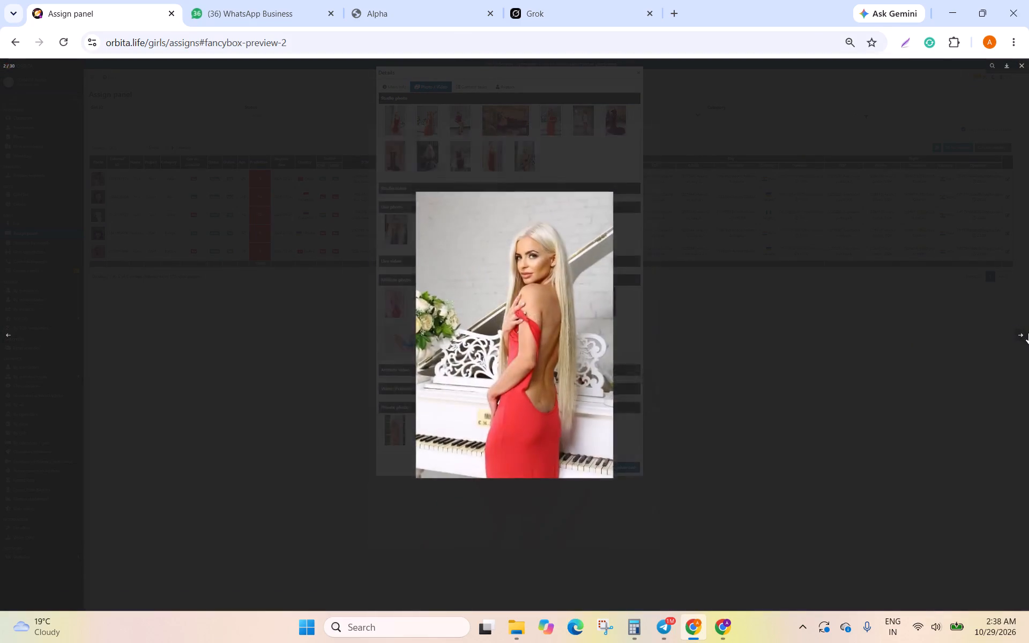
double_click(1028, 333)
click(1027, 335)
click(811, 345)
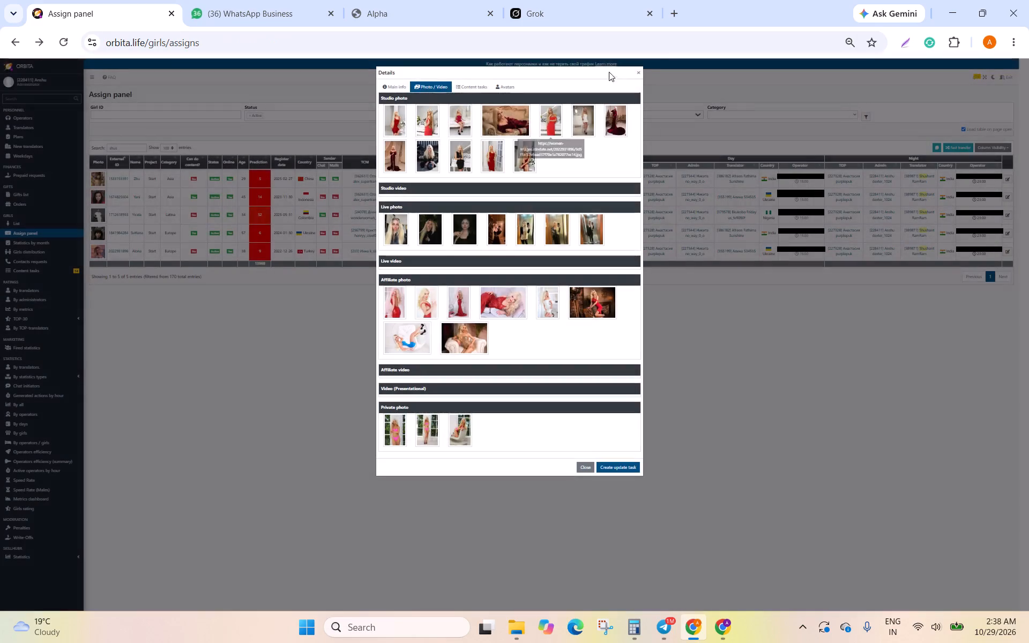
click(631, 74)
click(639, 71)
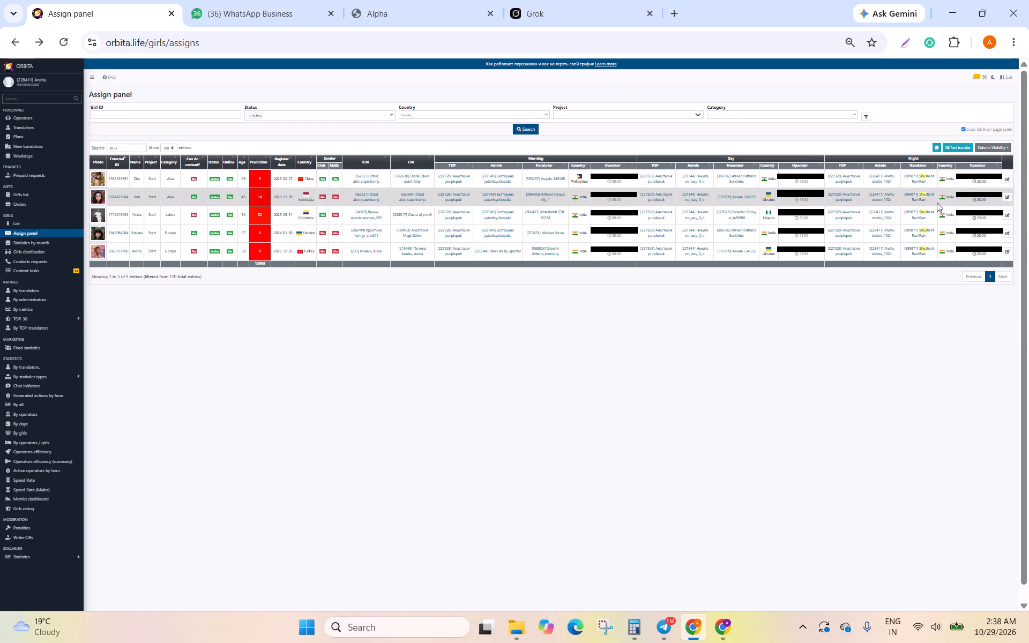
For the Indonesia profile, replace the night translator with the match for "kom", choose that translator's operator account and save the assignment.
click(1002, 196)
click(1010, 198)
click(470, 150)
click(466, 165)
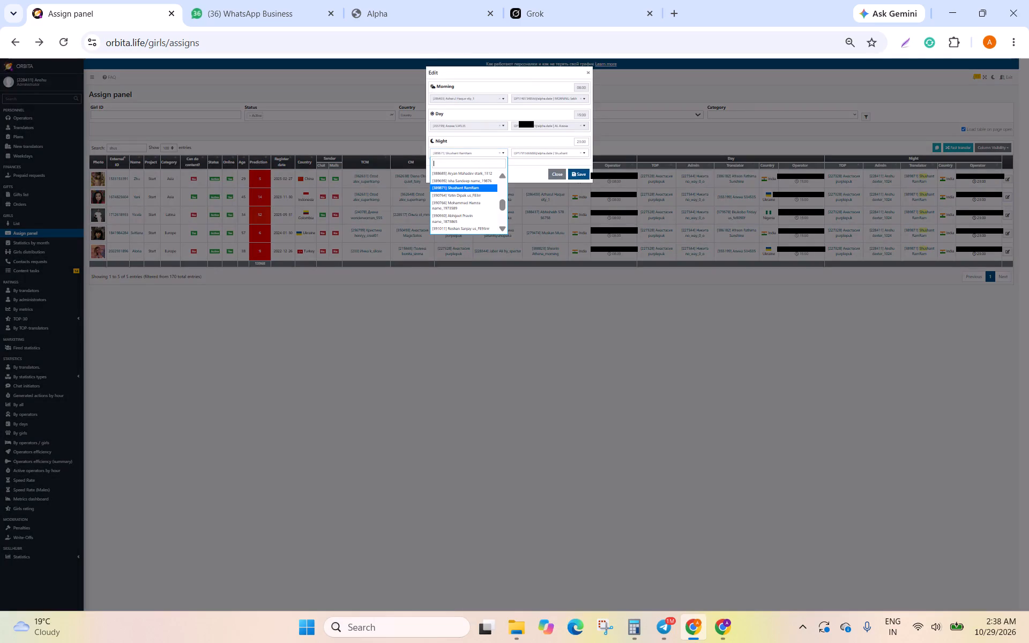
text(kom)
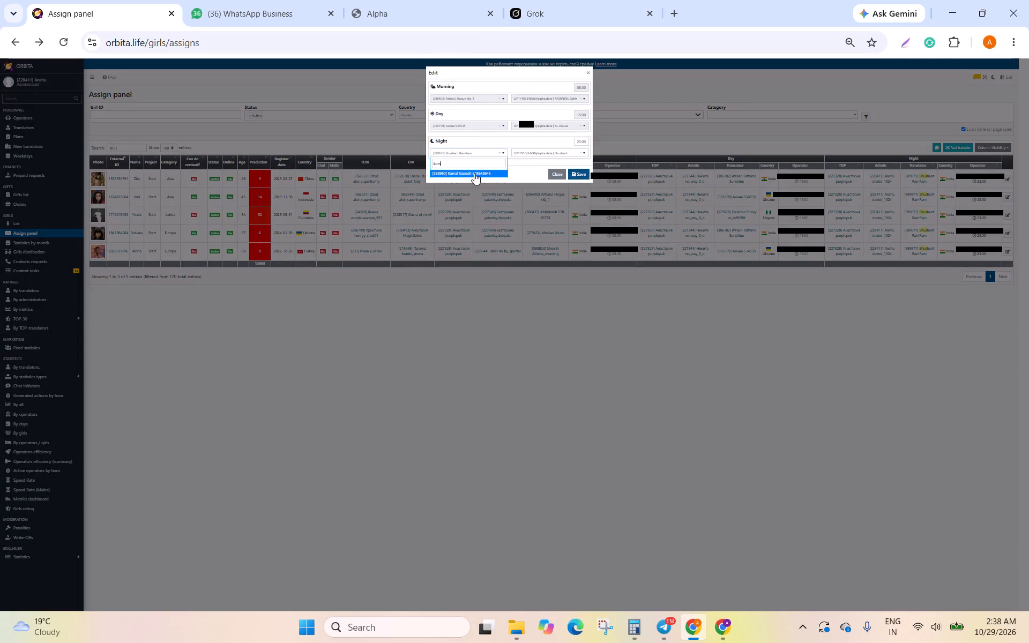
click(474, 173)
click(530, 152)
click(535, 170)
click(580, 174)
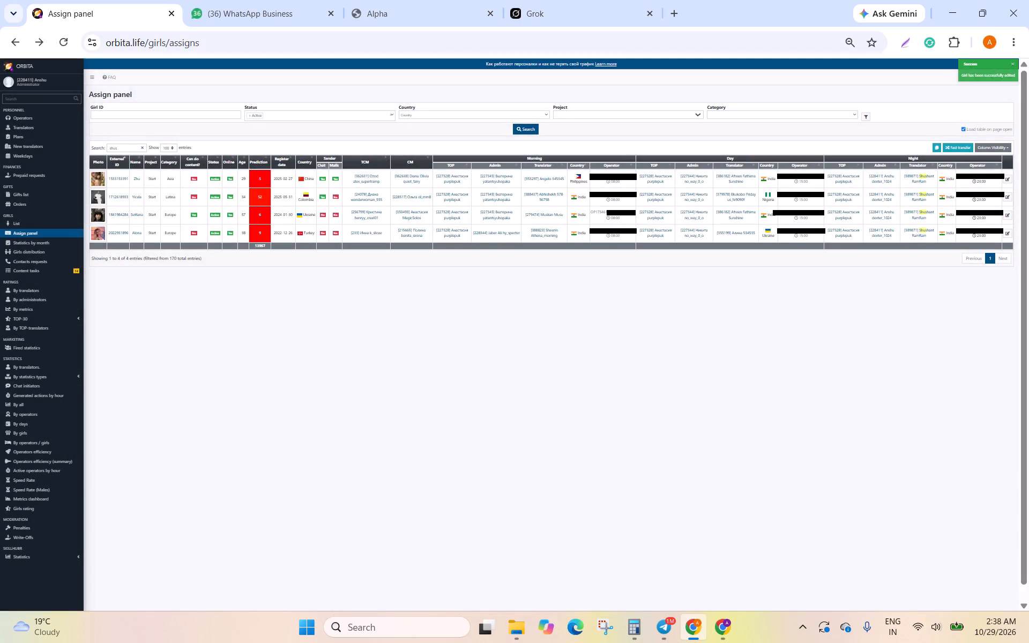
Replace the assignment table's search with "komal" to list that translator's profiles.
click(141, 147)
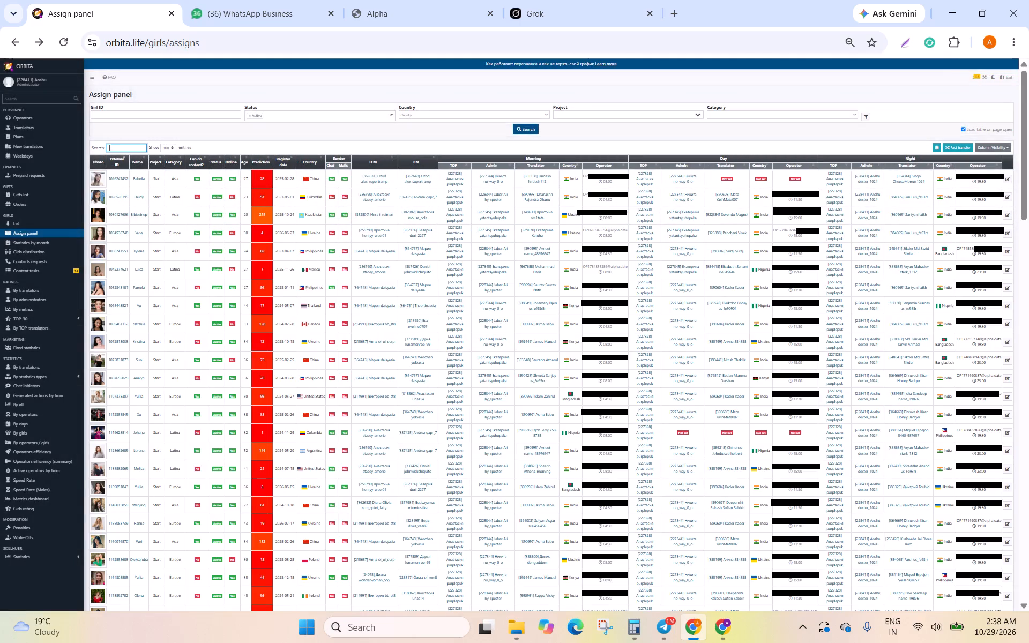
text(komal)
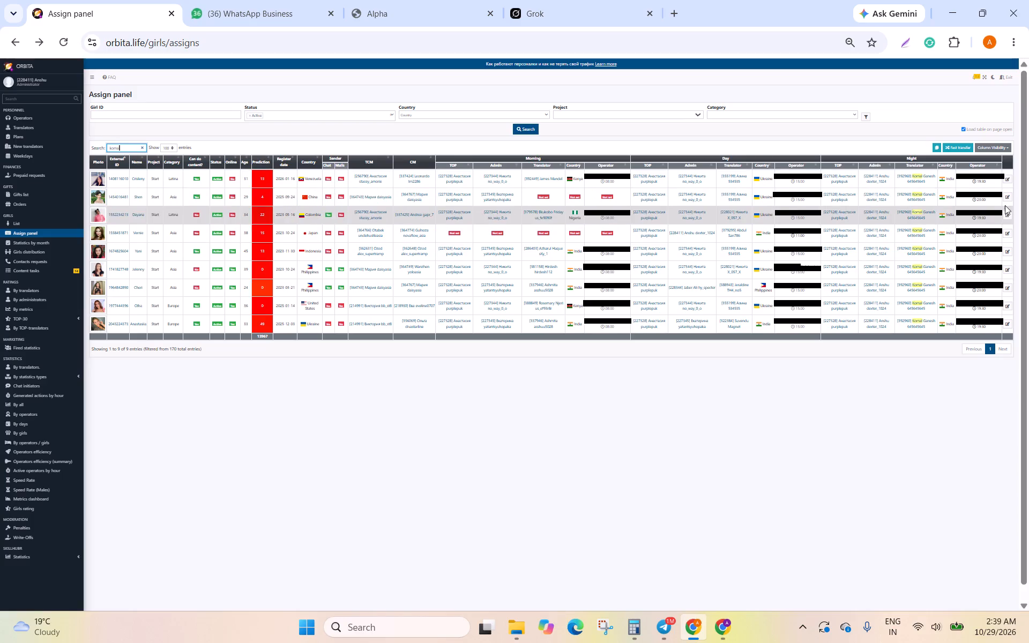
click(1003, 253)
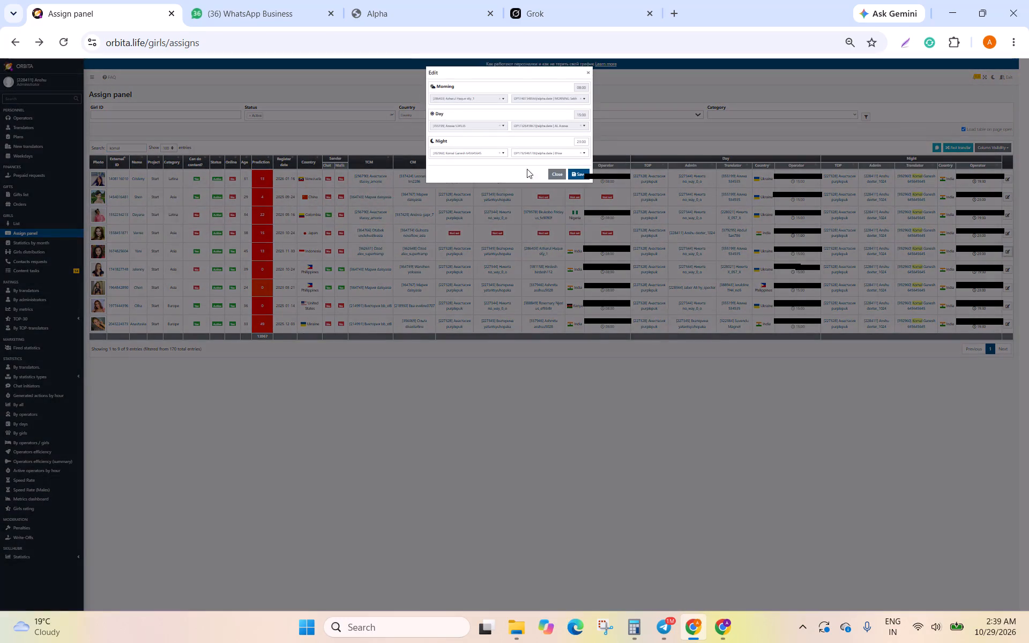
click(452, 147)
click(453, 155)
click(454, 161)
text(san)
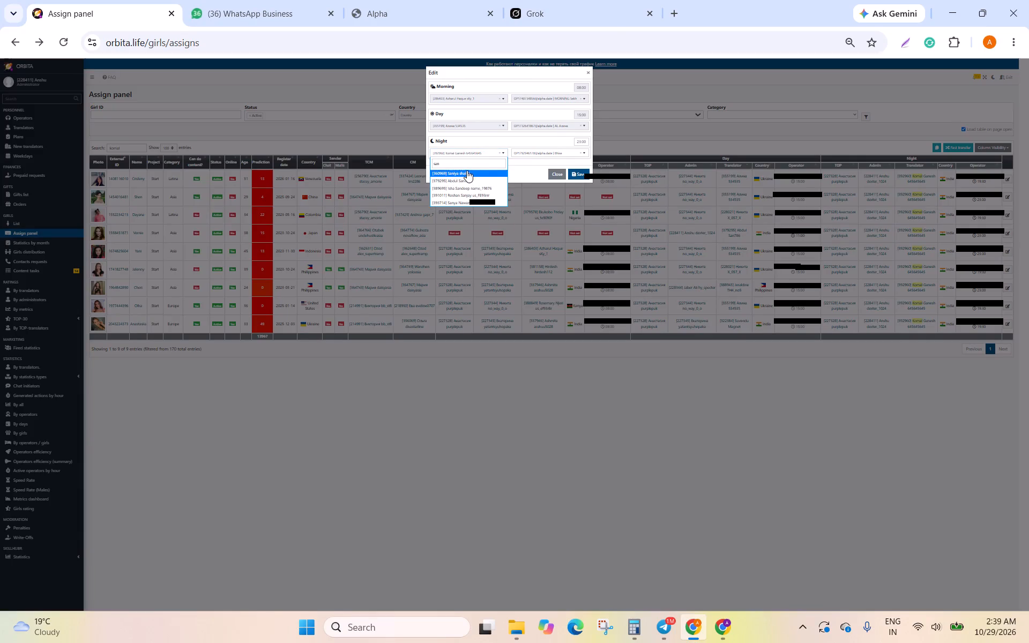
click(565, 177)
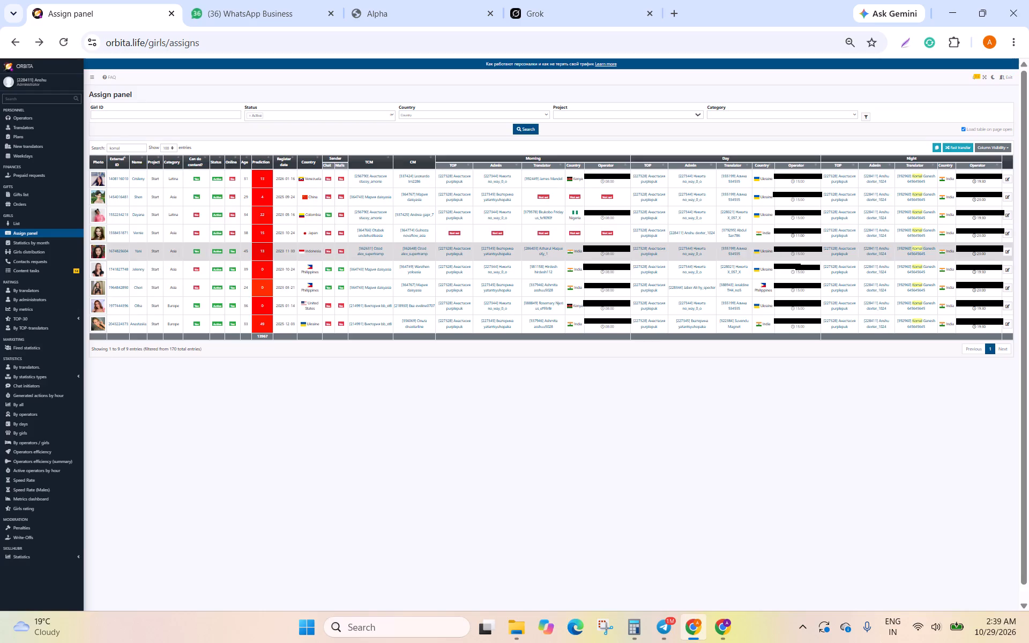
For the Indonesia profile, replace the night translator with Sanya from the "san" matches, choose her operator account and save the assignment.
click(1012, 248)
click(441, 155)
click(441, 164)
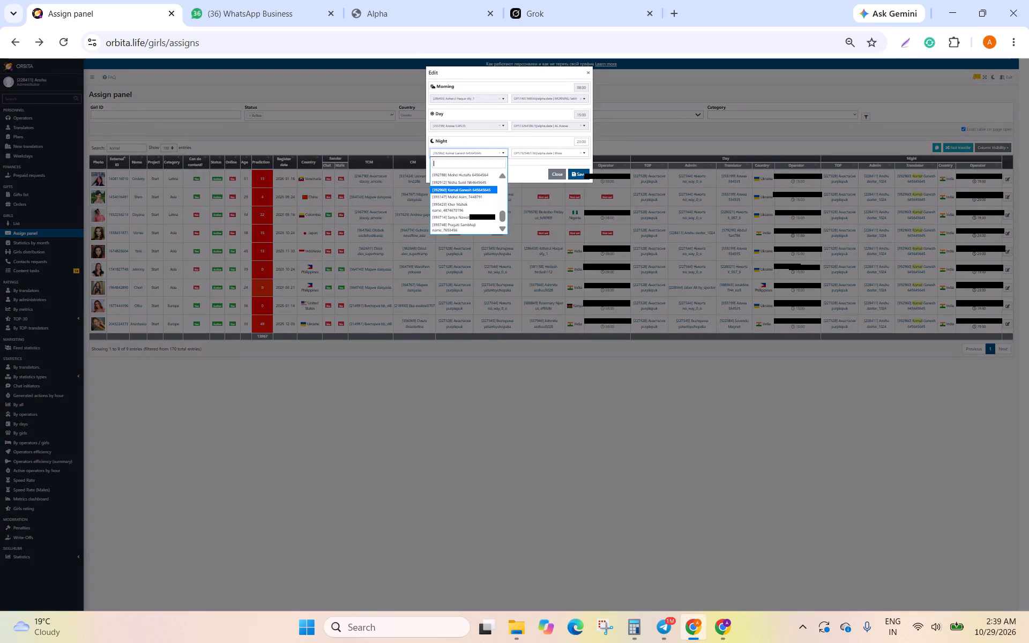
text(sa)
key(n)
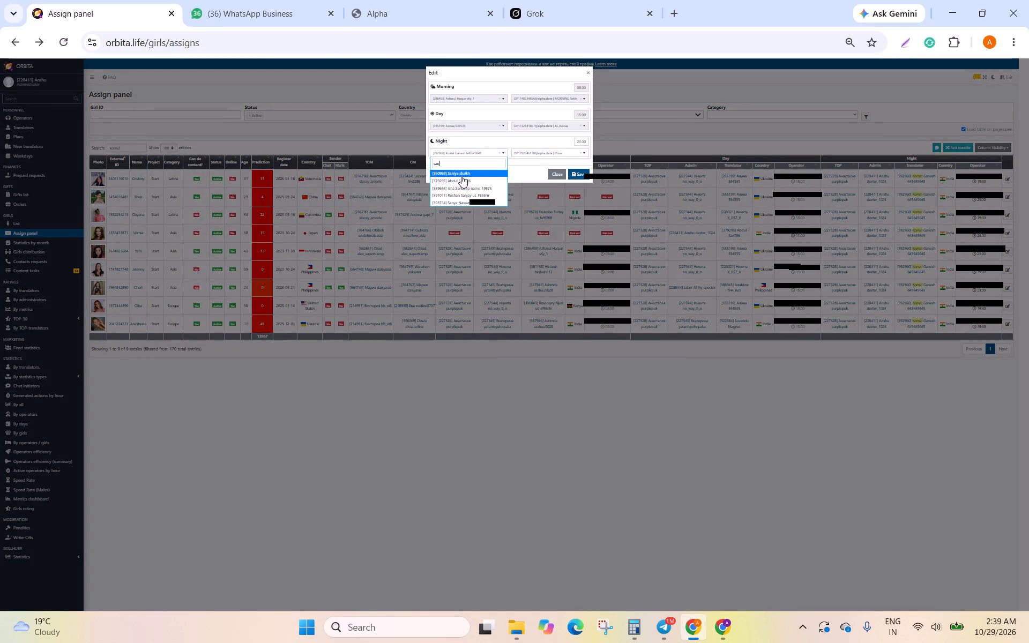
click(474, 202)
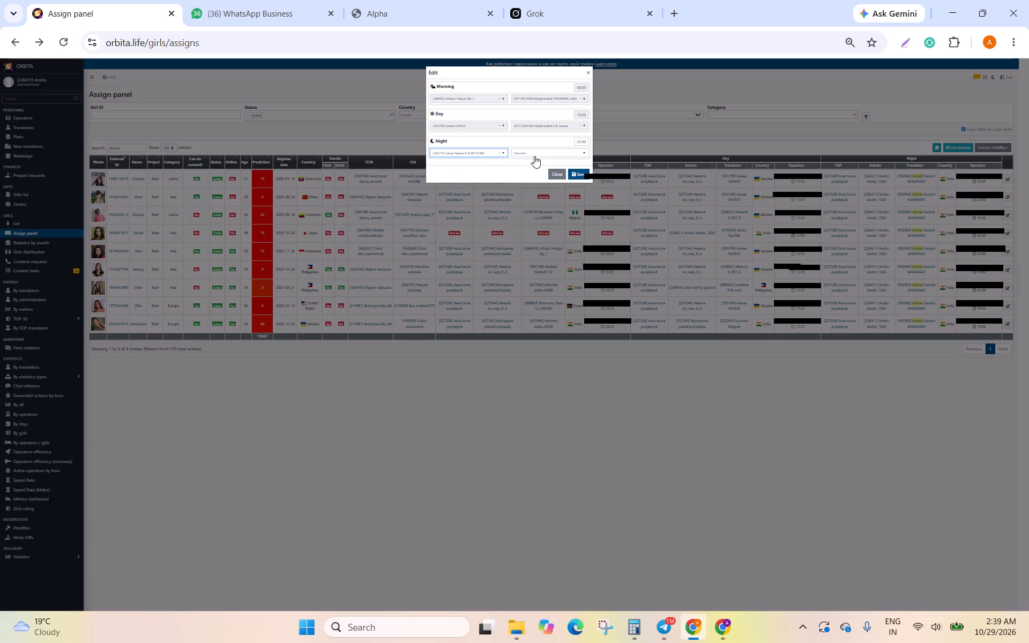
click(534, 156)
click(536, 170)
click(575, 172)
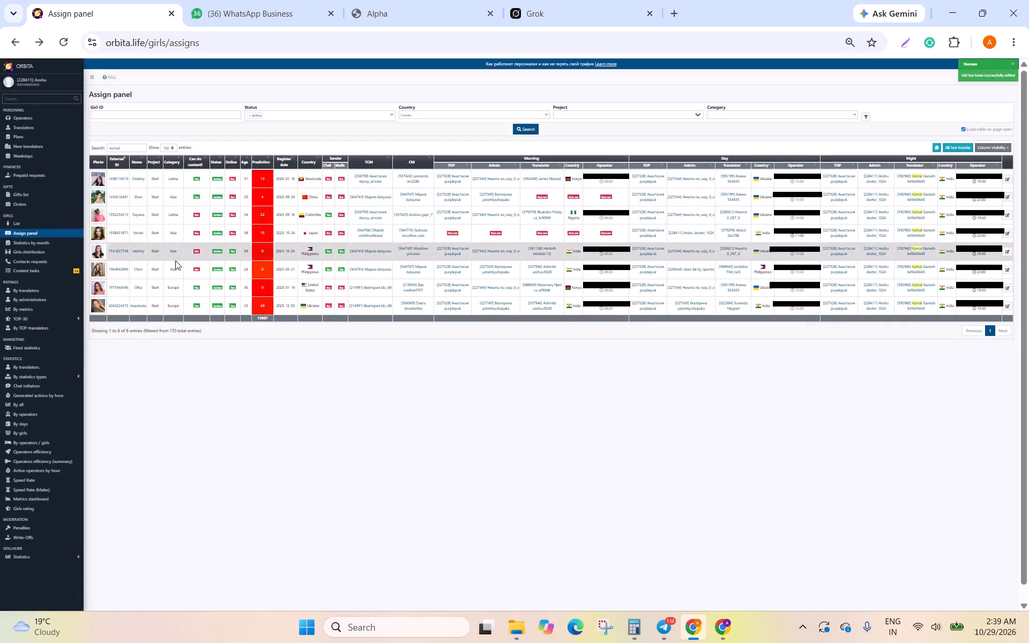
Search the assignment table for "sanya" to check the profiles assigned to that translator.
click(142, 147)
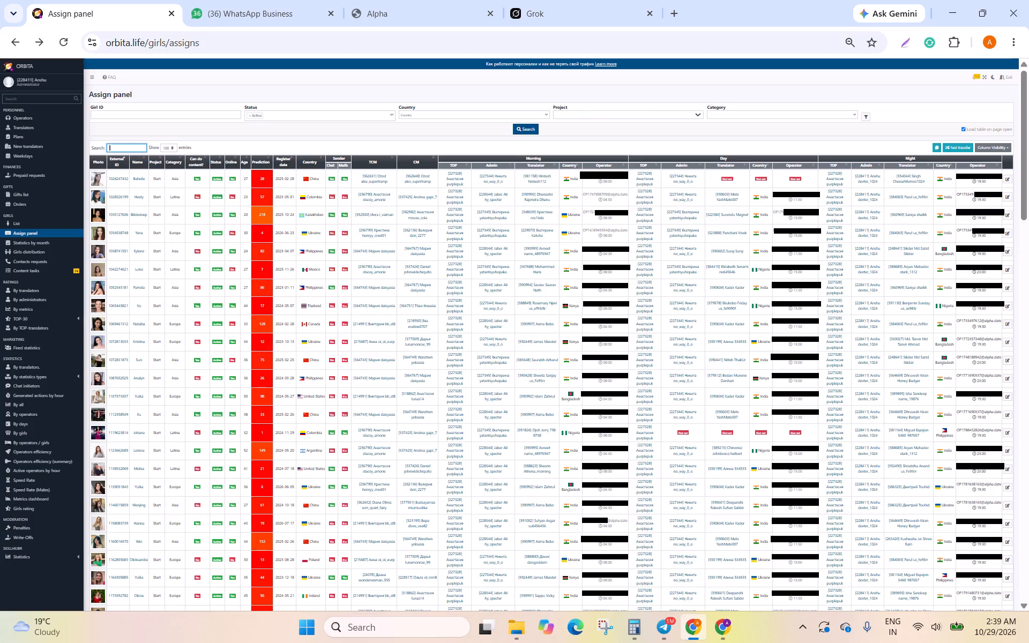
text(sanua)
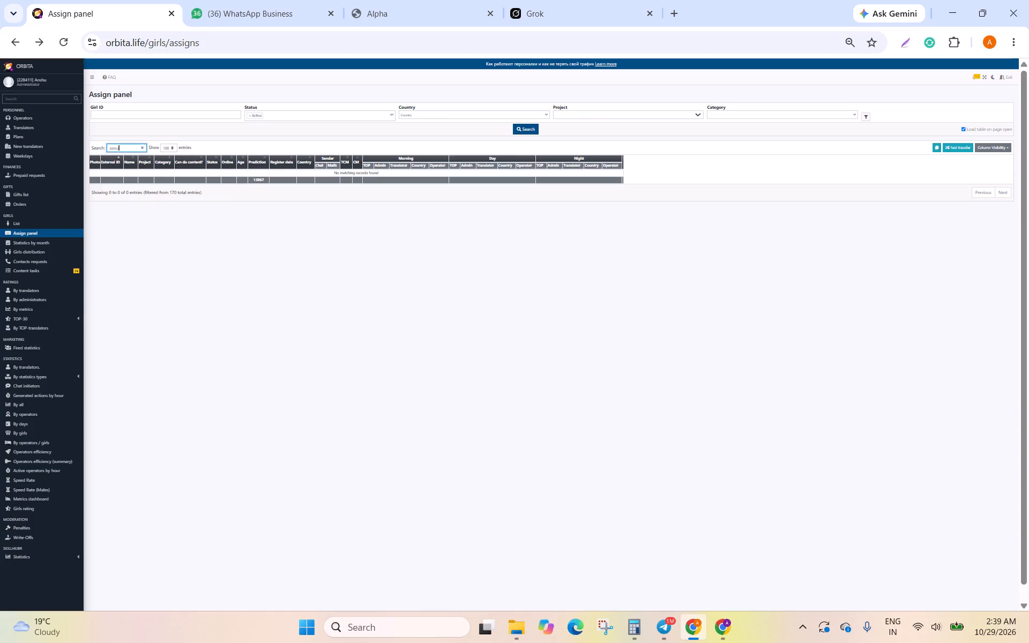
key(BackSpace)
key(BackSpace)
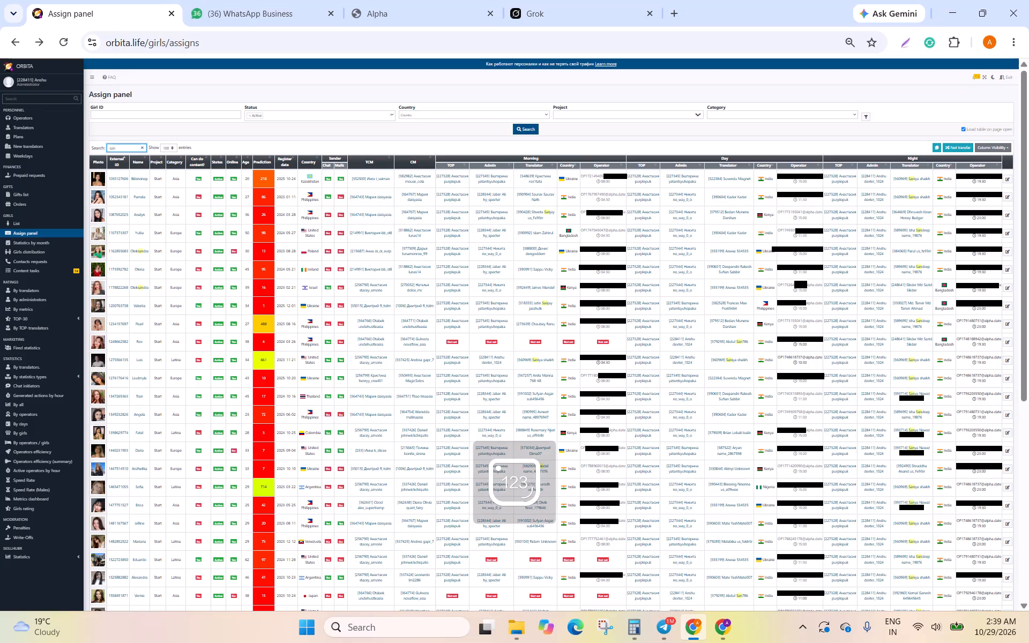
text(ya)
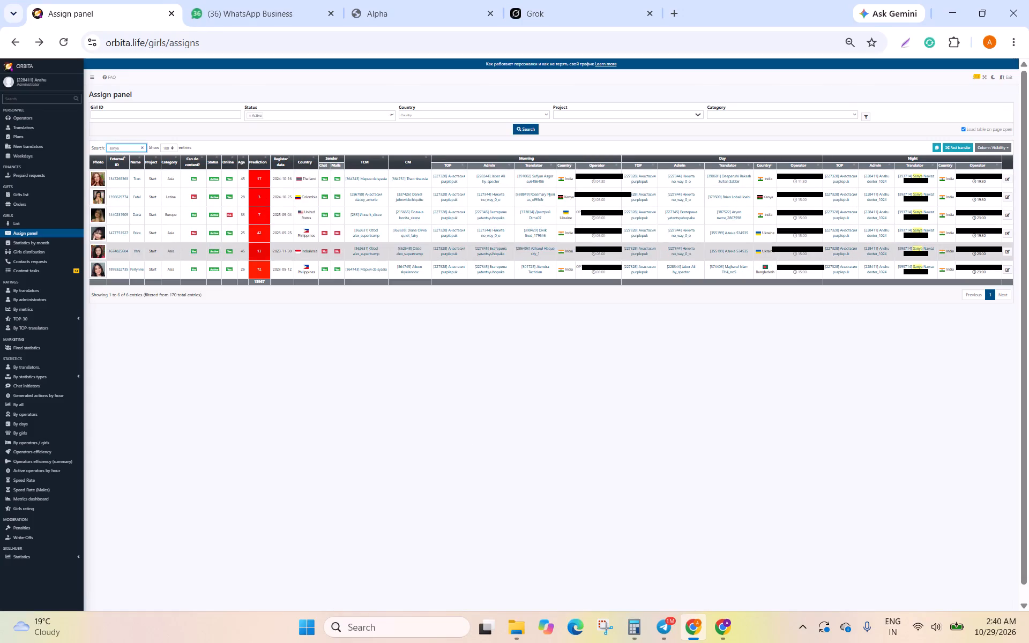
Among the profiles matching "ayushi", replace the Mexico profile's night translator with Sanya, choose her operator account and save the assignment.
click(141, 147)
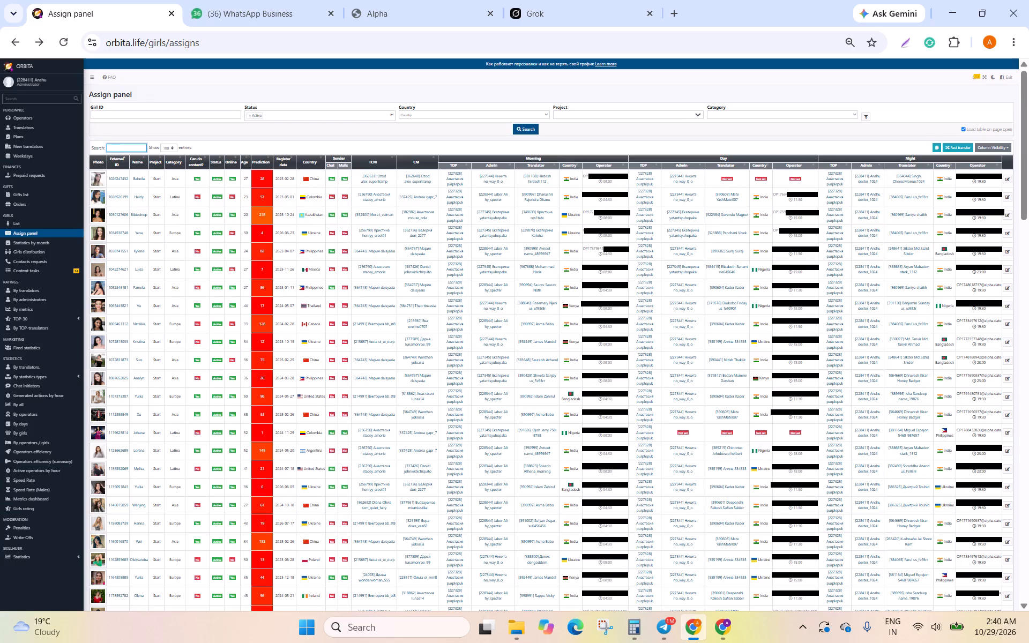
text(ayushi)
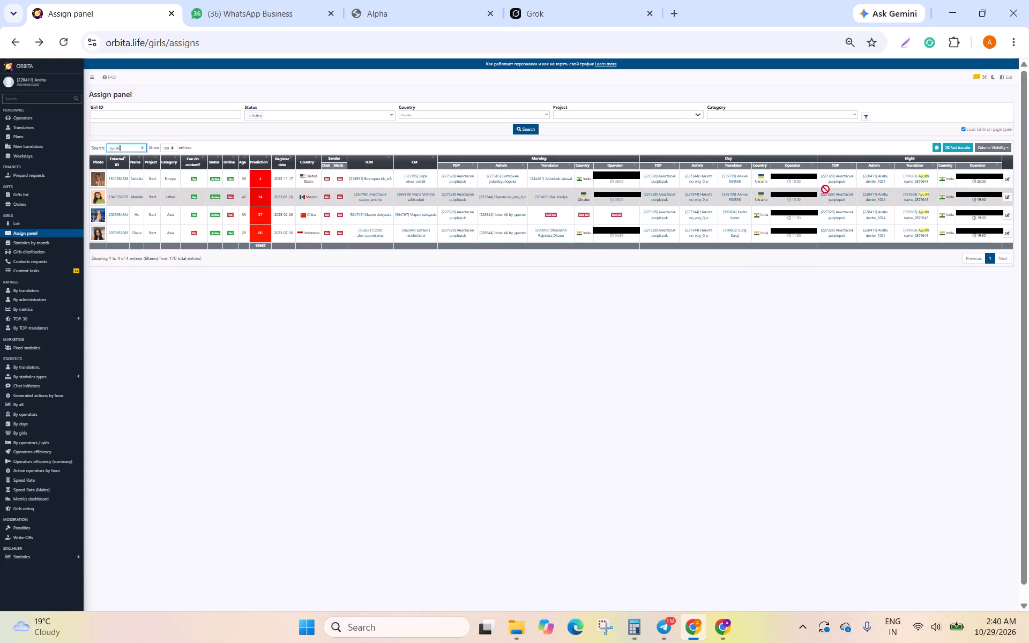
click(1008, 198)
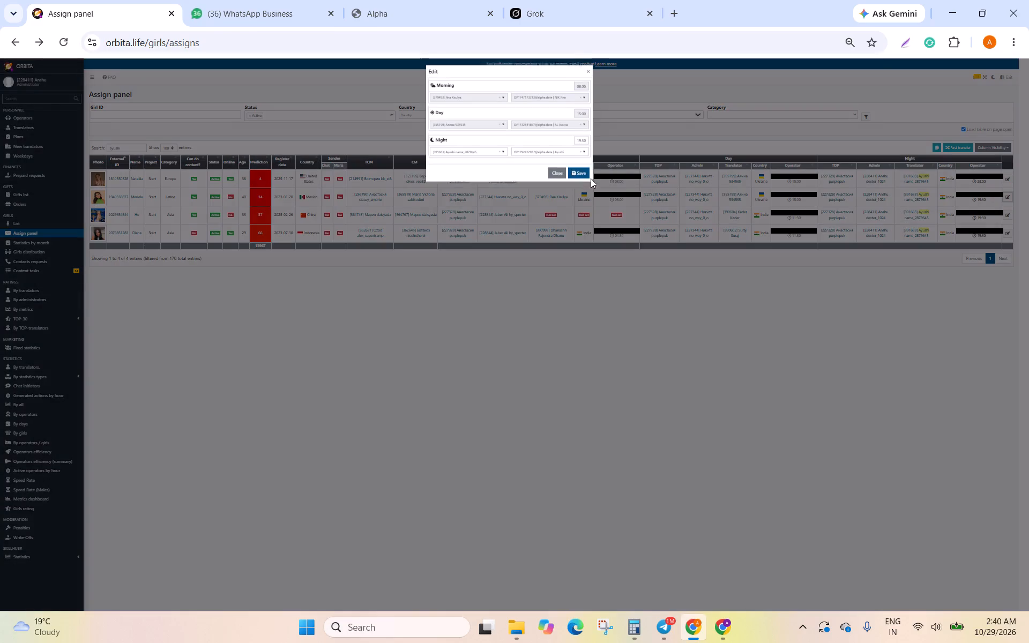
click(472, 154)
click(457, 162)
text(any)
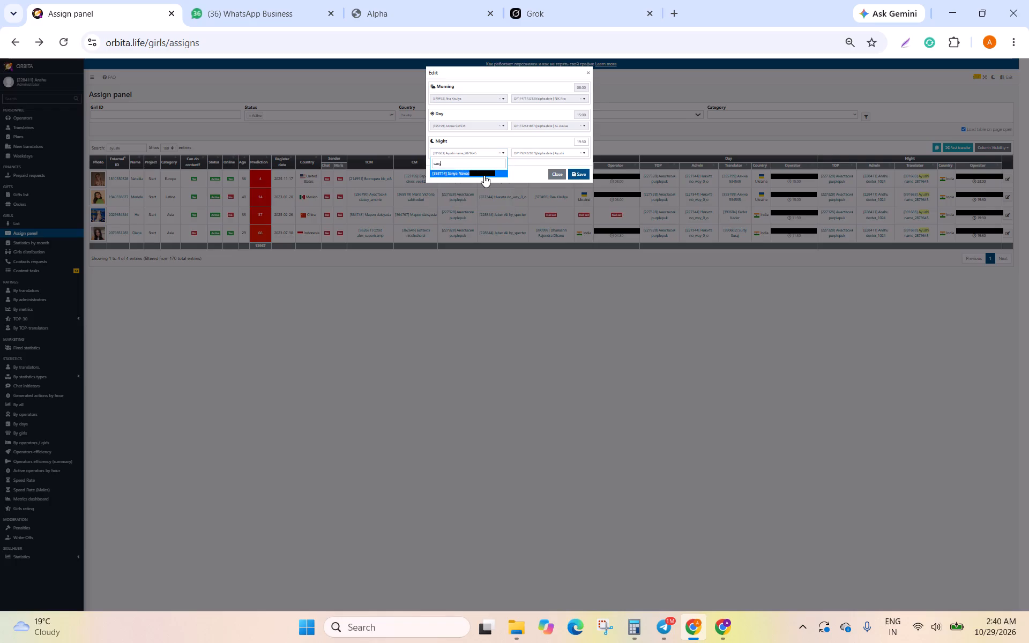
click(480, 173)
click(520, 152)
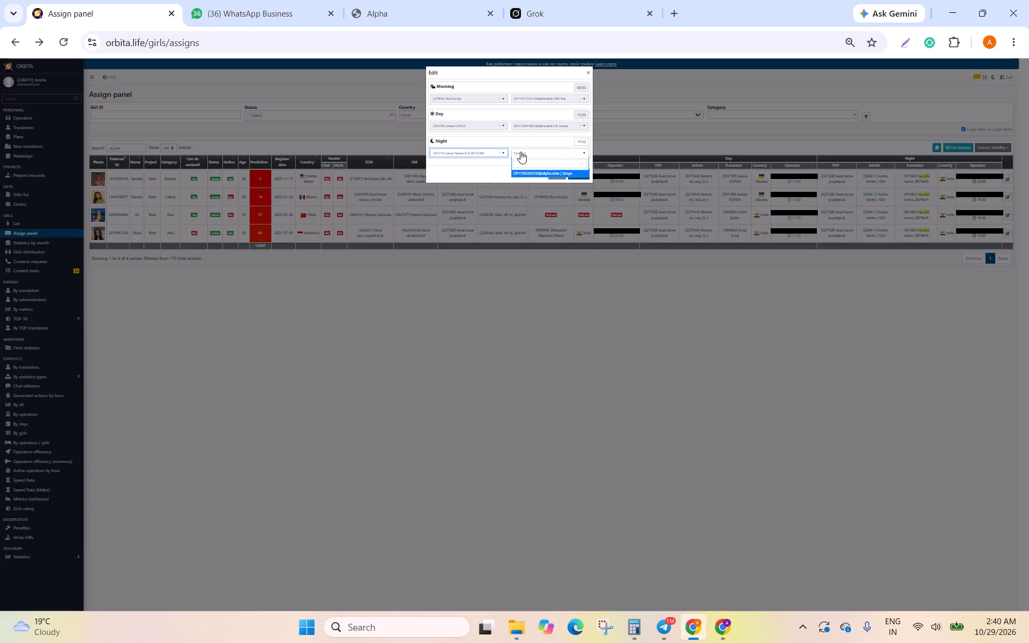
click(521, 171)
click(579, 174)
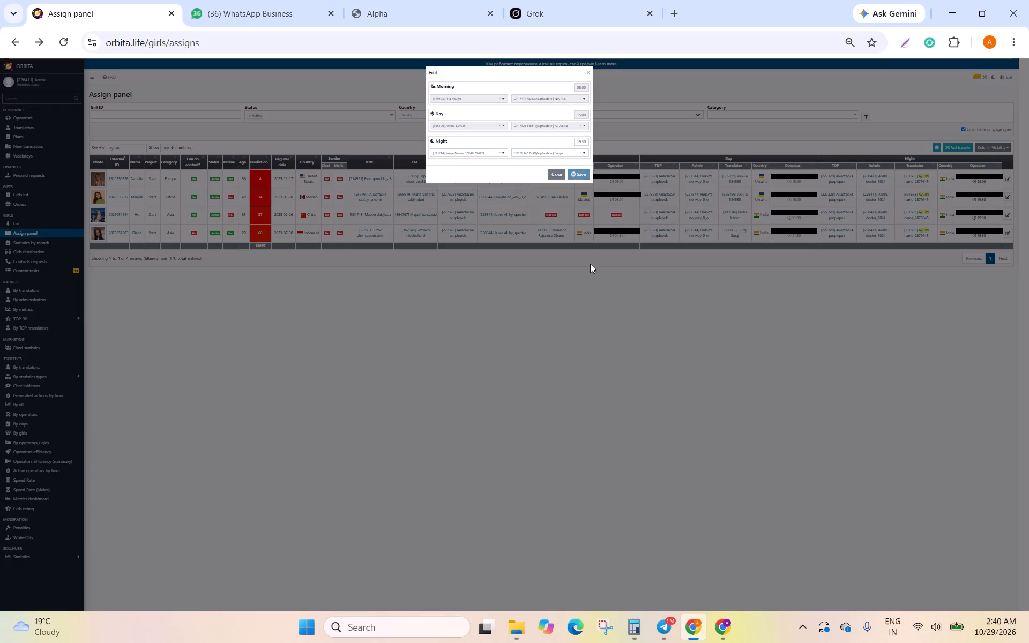
For the Indonesia profile, replace the night translator with Sanya from the "sany" match, choose her operator account and save the assignment.
click(1008, 217)
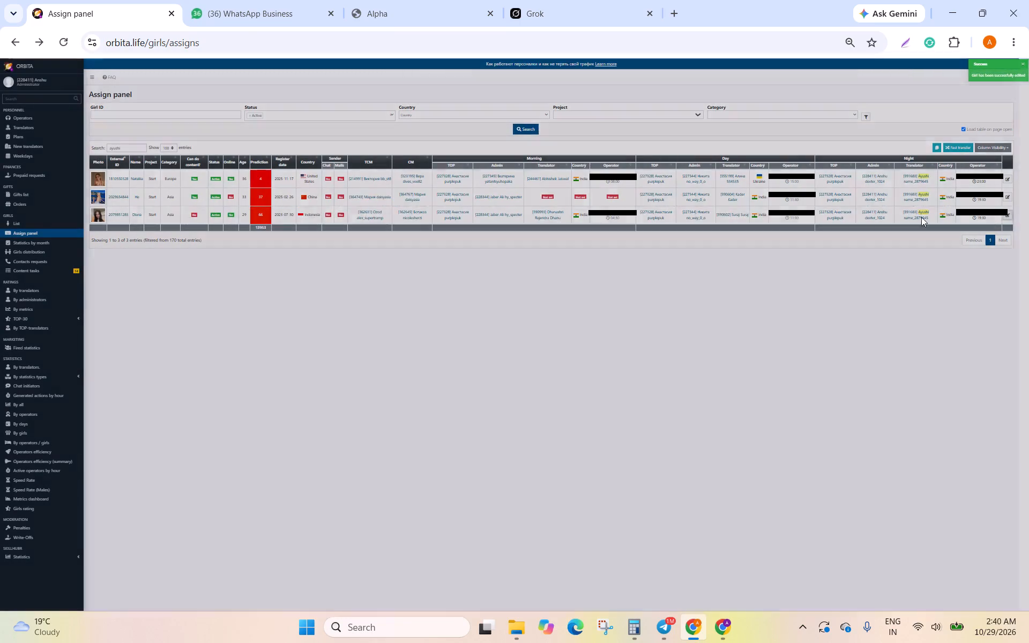
click(473, 158)
click(465, 154)
click(449, 161)
text(sany)
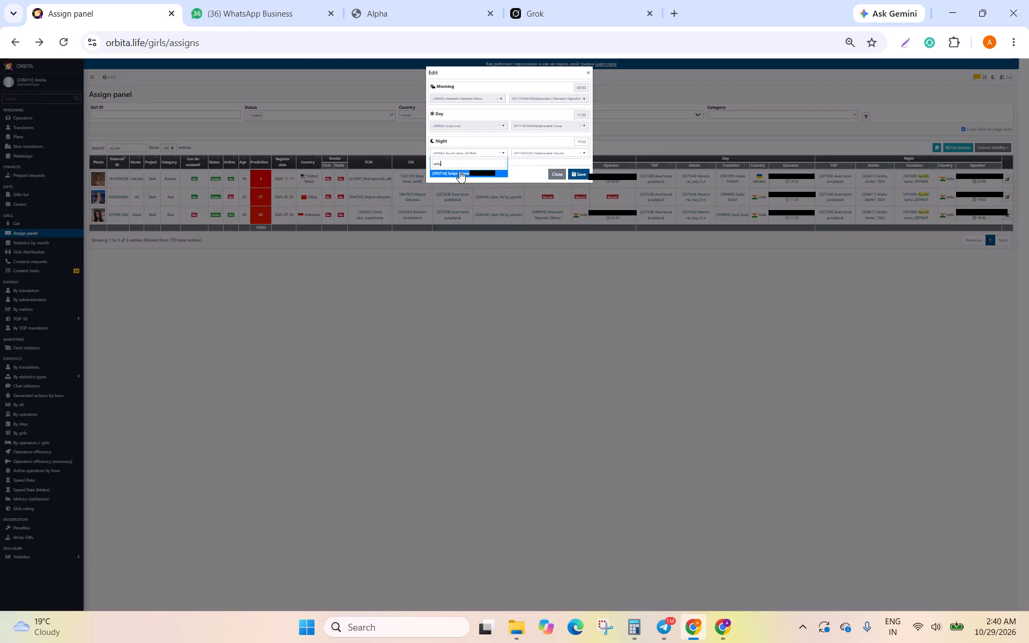
click(460, 172)
click(539, 154)
click(543, 172)
click(575, 173)
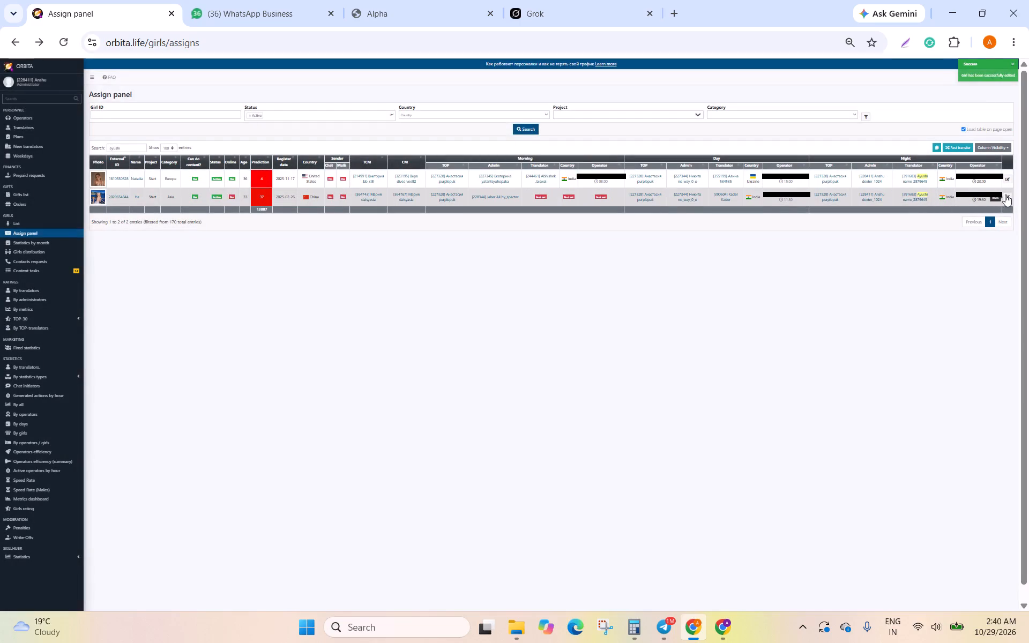
For the China profile, replace the night translator with Asim from the "mohd" matches, choose his operator account and save the assignment.
click(1007, 195)
drag(486, 153, 479, 156)
click(468, 160)
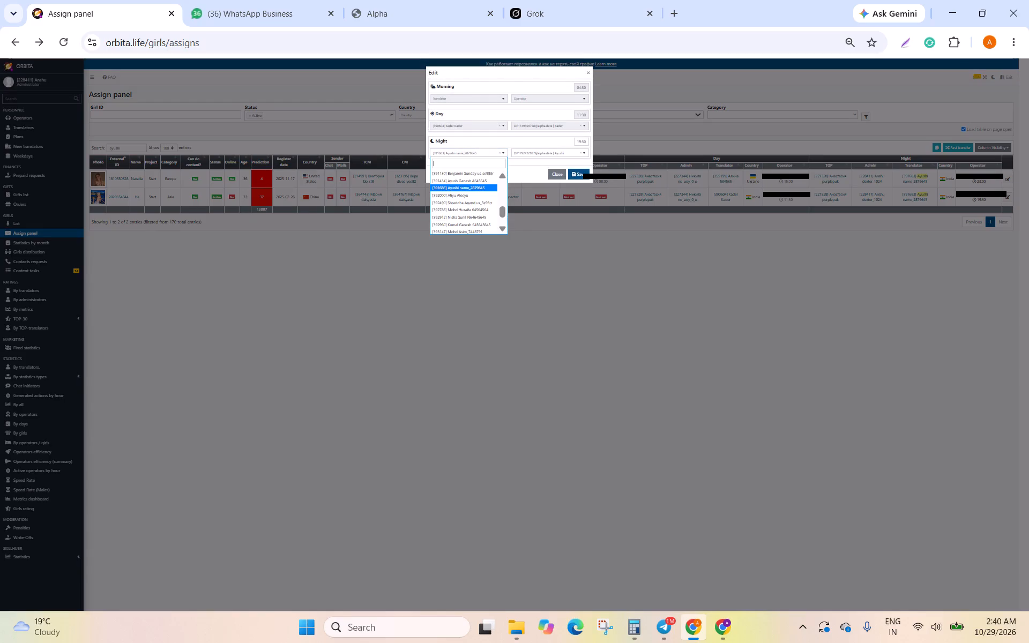
text(mohd)
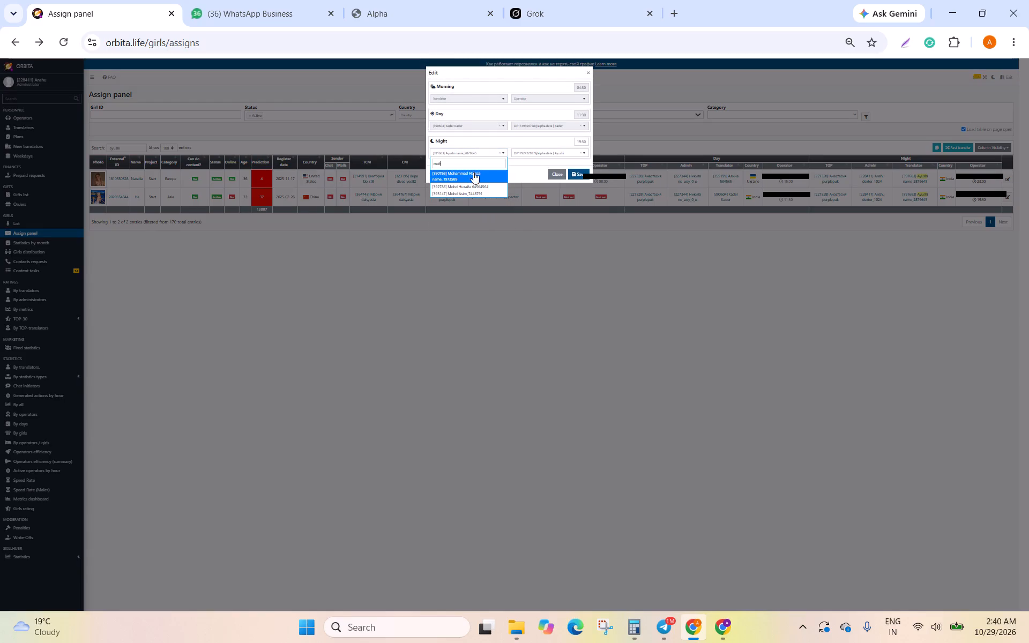
click(474, 177)
click(531, 155)
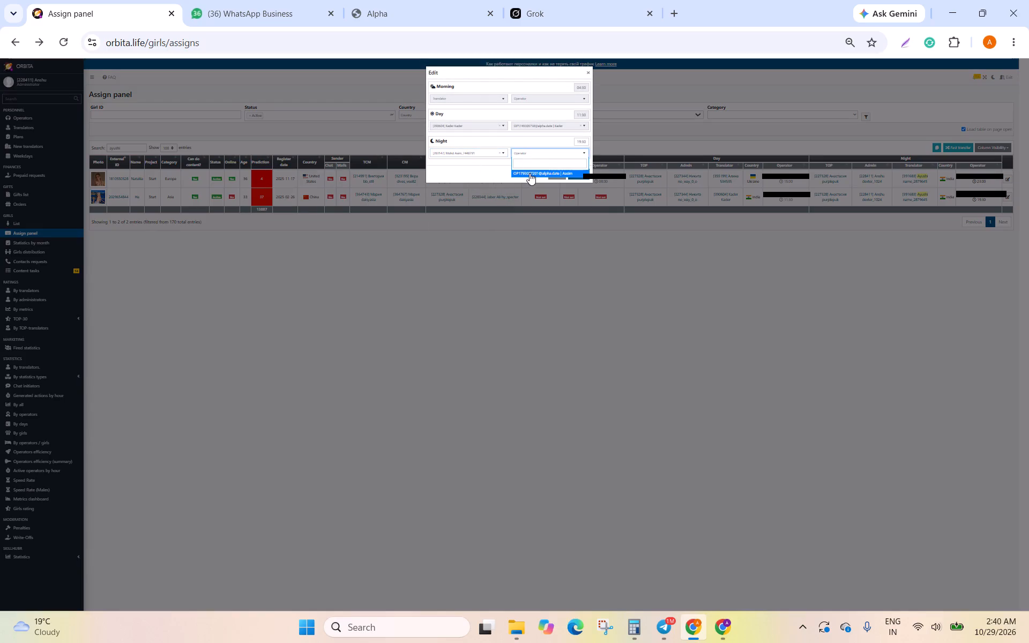
click(530, 170)
click(575, 174)
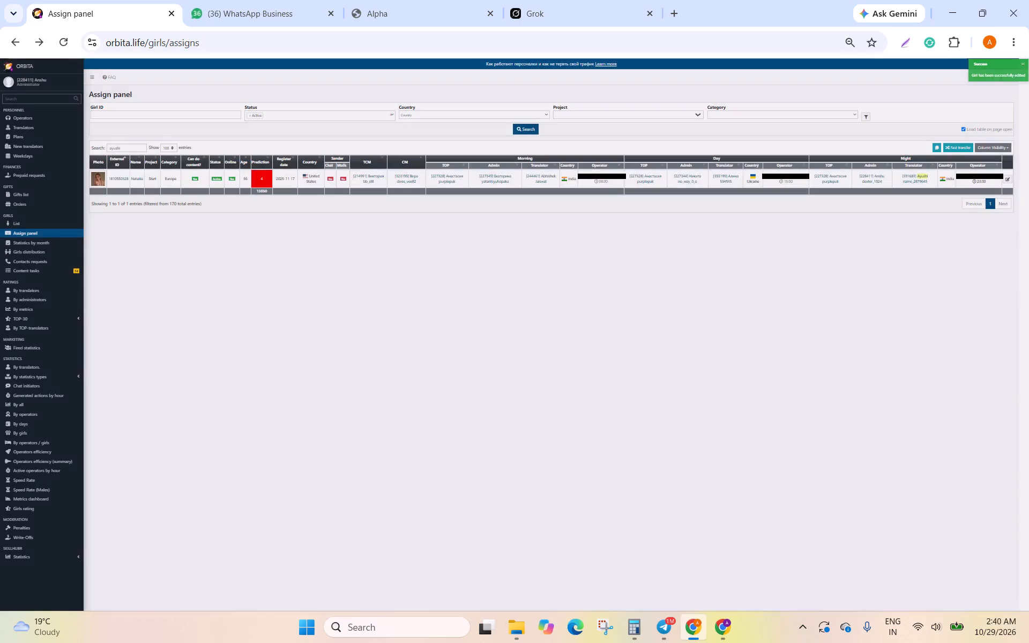
For the United States profile, replace the night translator with Saniya from the "sani" matches, choose her operator account and save the assignment.
click(1008, 181)
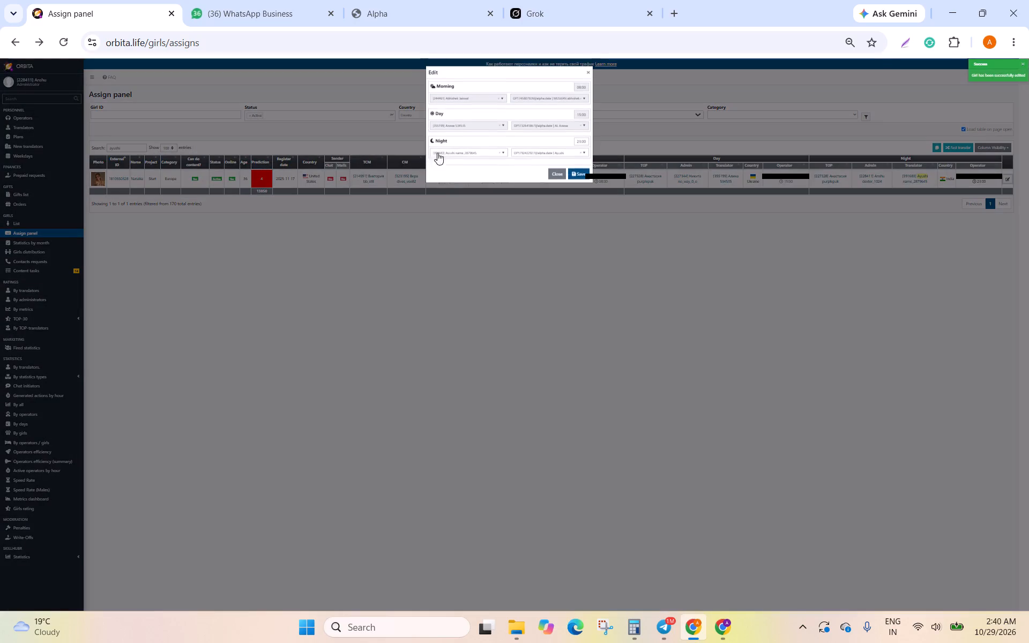
click(452, 153)
click(451, 163)
text(sani)
click(453, 172)
click(546, 159)
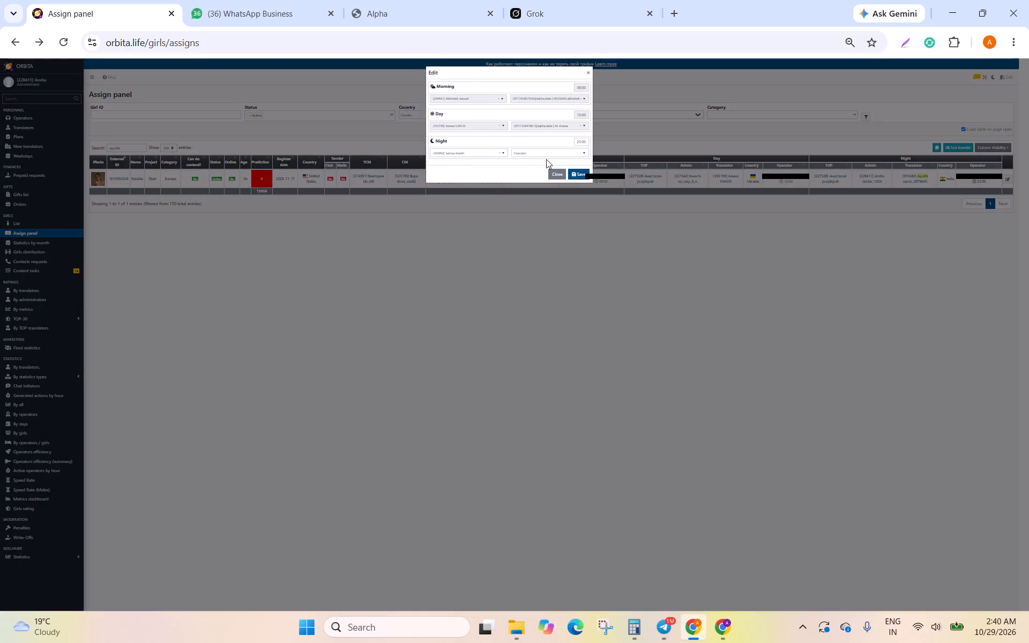
drag(547, 147, 545, 154)
click(545, 154)
click(544, 171)
click(569, 174)
Search the assignment table for "tanvir", copy the second listed profile's external ID and paste it into a fast transfer's girls list.
click(143, 147)
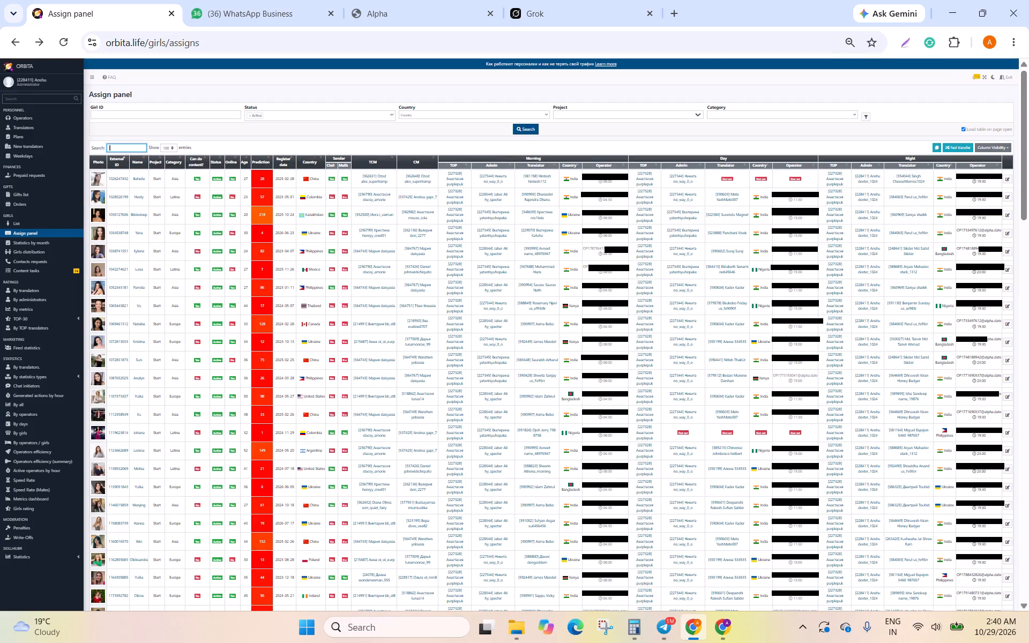
text(tanvir)
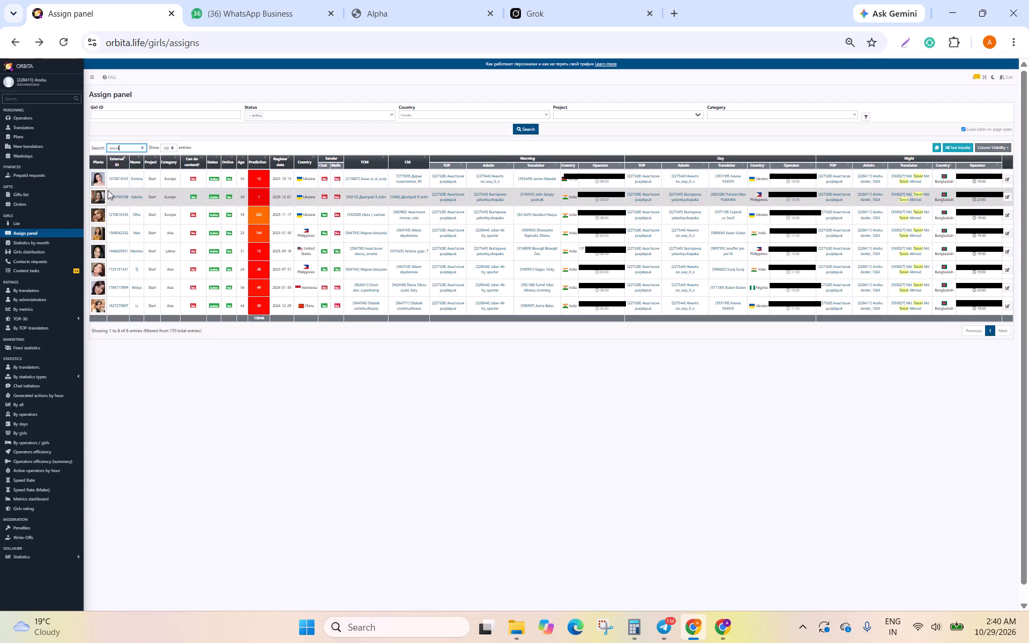
drag(108, 190, 160, 189)
right_click(136, 196)
click(190, 367)
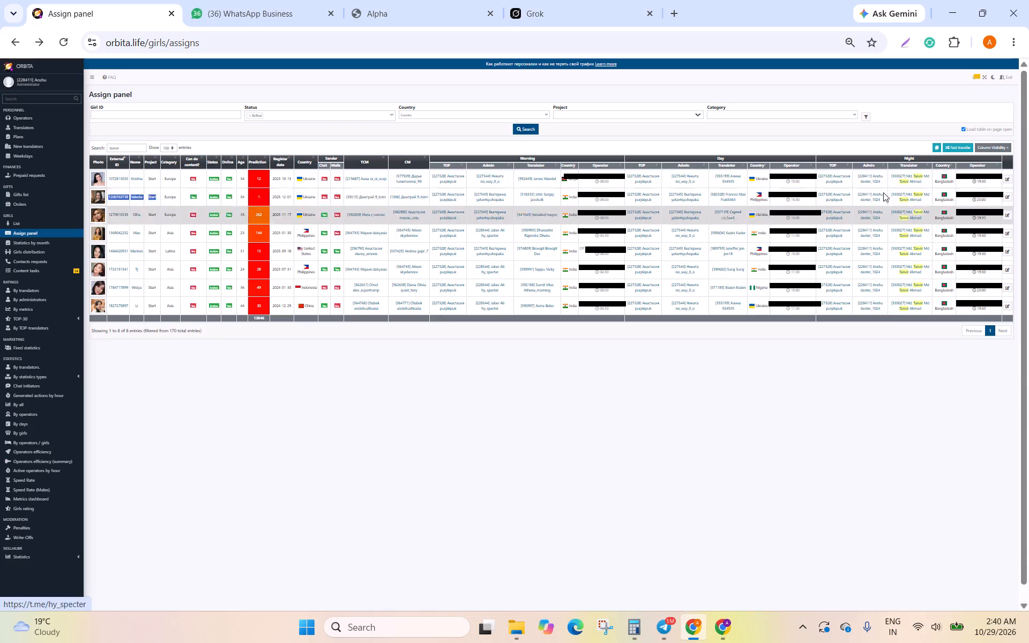
click(952, 149)
right_click(544, 133)
click(571, 285)
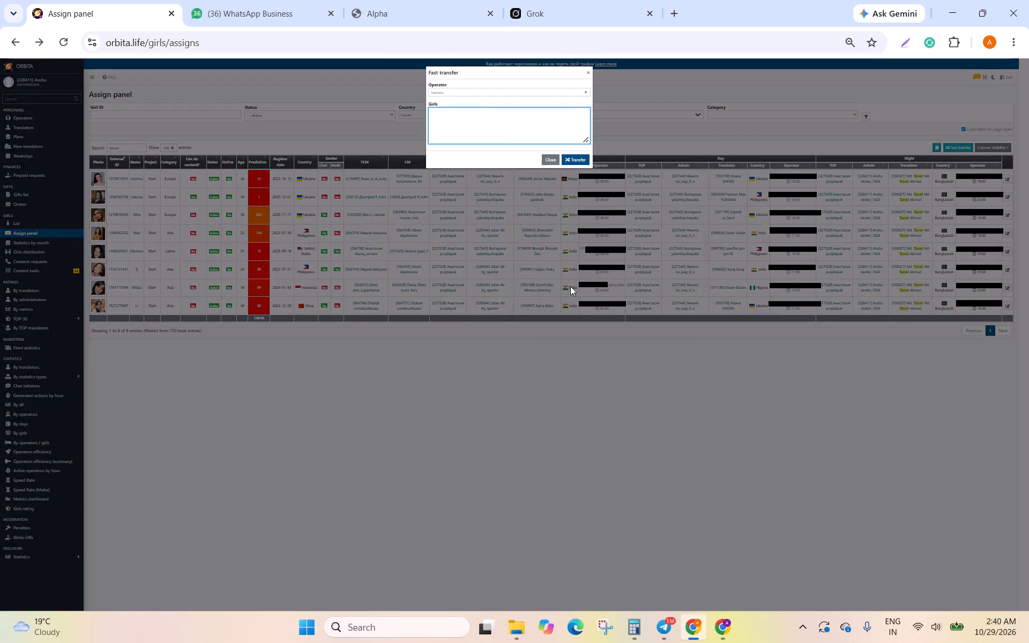
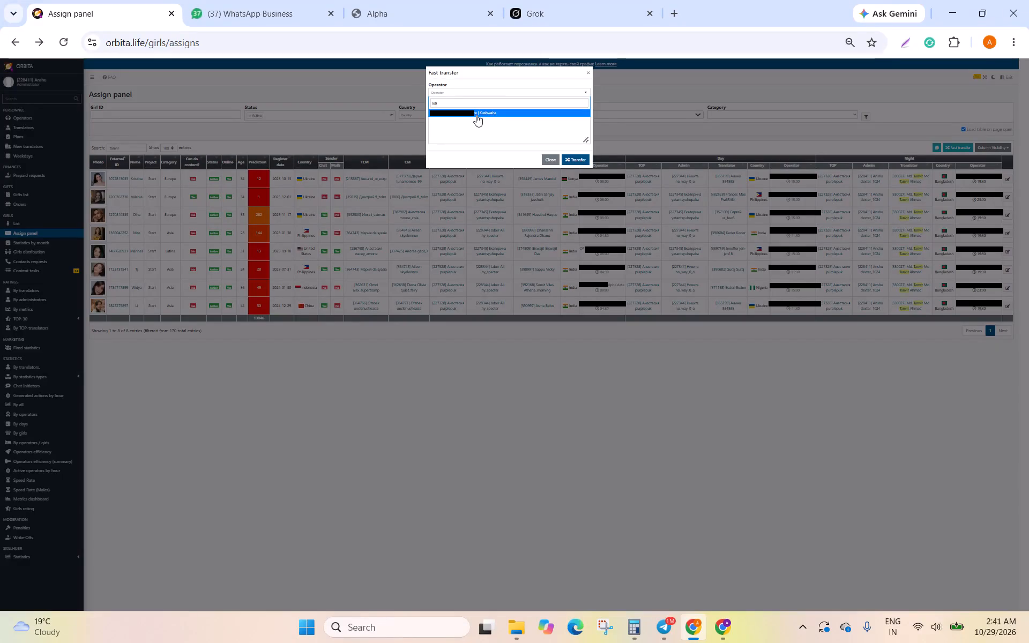
Choose the operator matching the search in the fast transfer and transfer the pasted profile to that account.
click(476, 113)
click(580, 155)
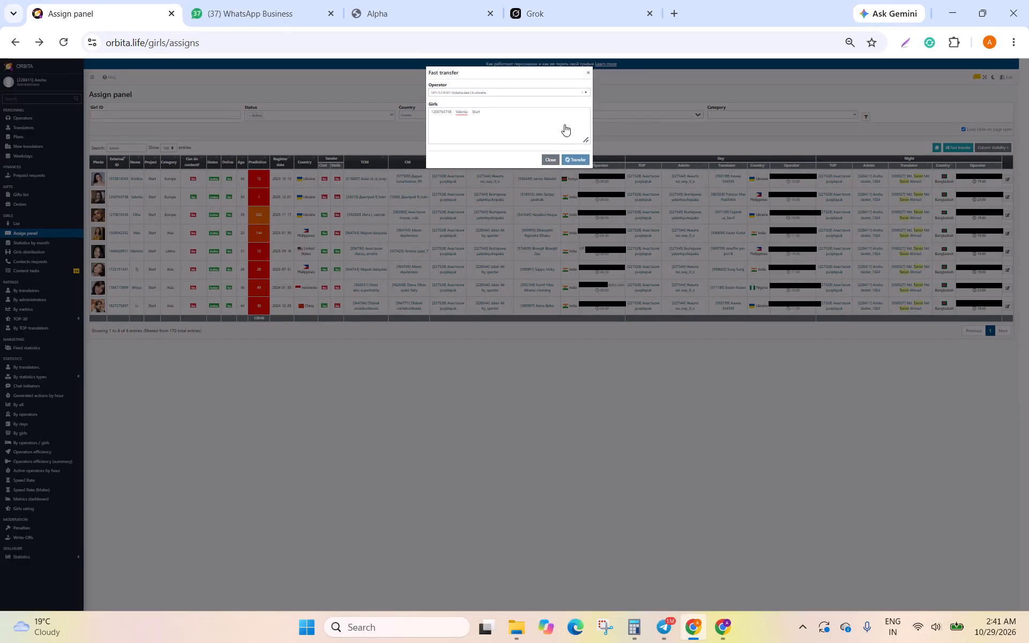
Change the fast transfer's operator to the "par" match, transfer the same pasted profile to that account and close the dialog.
click(448, 115)
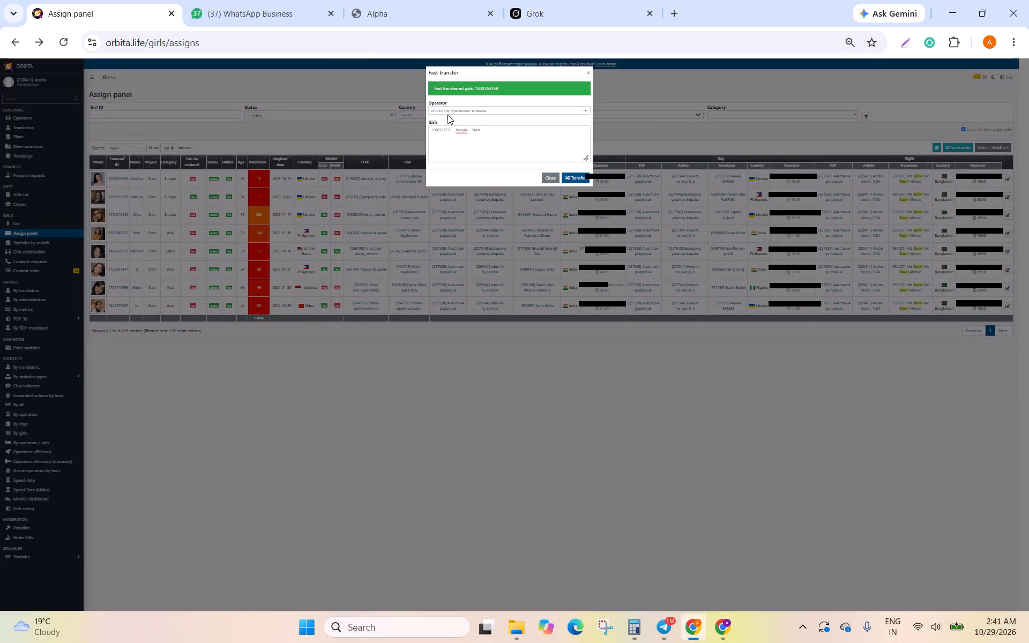
click(446, 111)
click(442, 122)
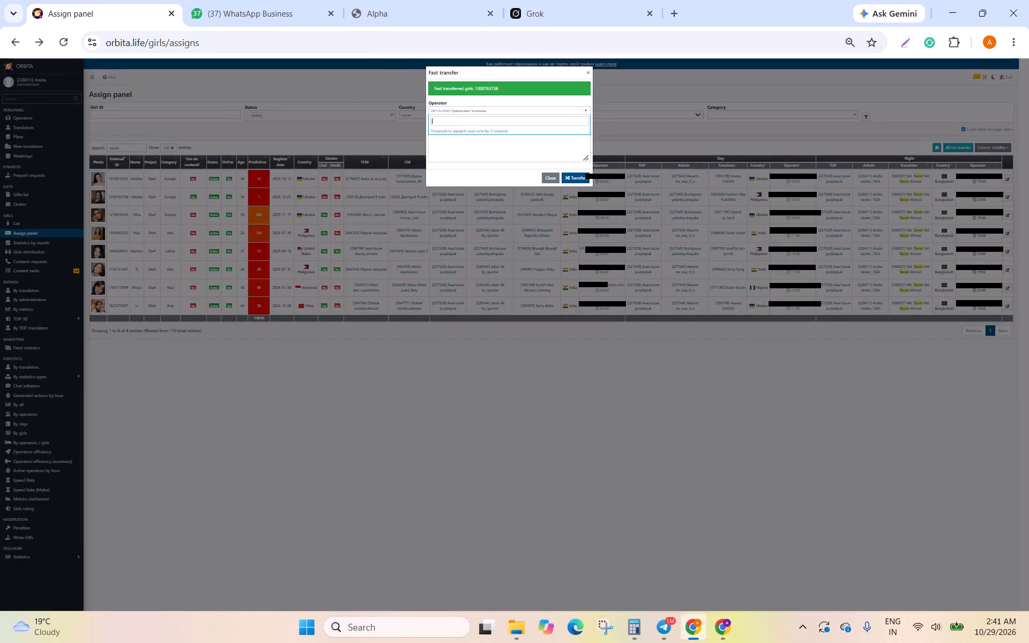
text(par)
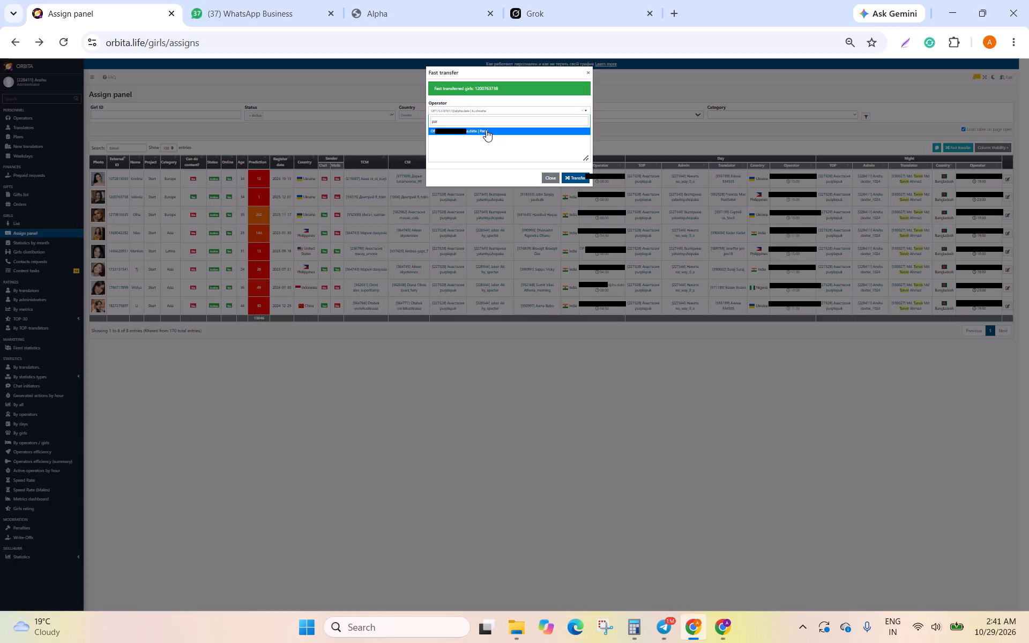
click(486, 130)
click(575, 179)
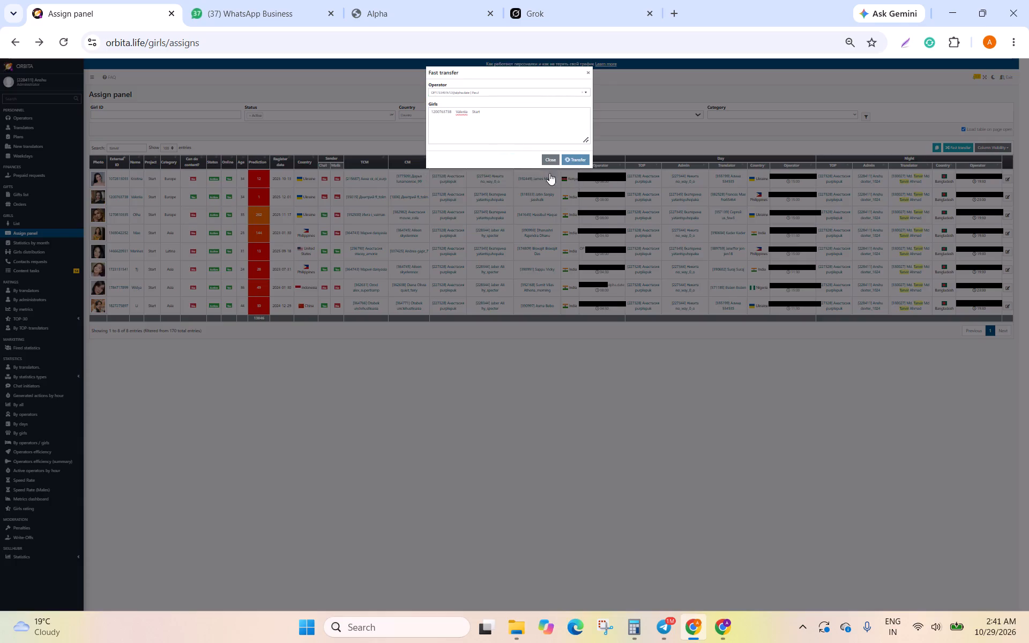
click(548, 180)
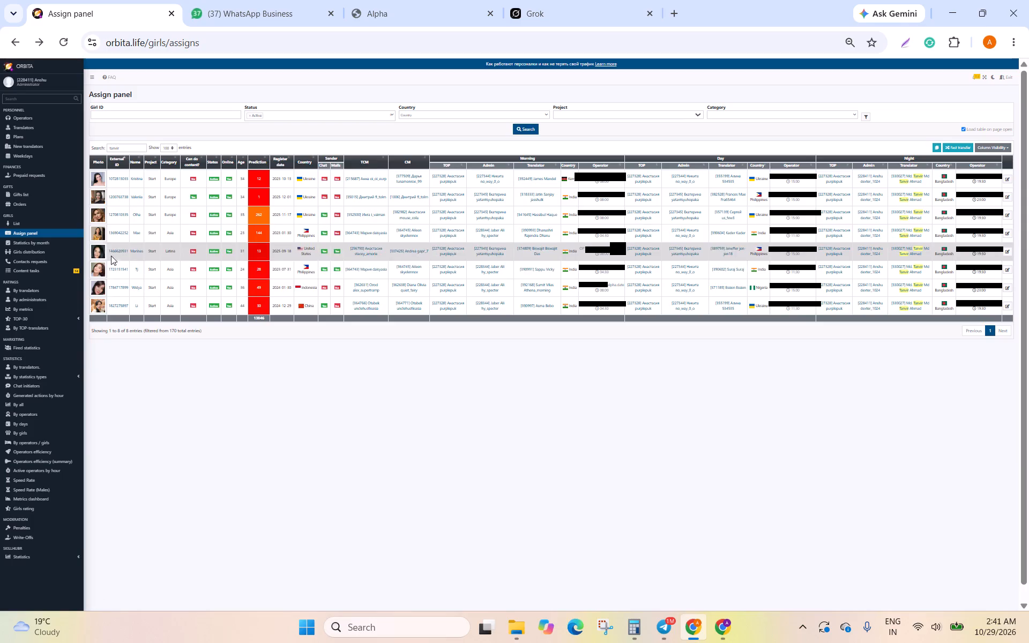
Copy the Indonesia profile Widya's external ID, name and project from the table and paste them into a new fast transfer's girls list.
drag(107, 281, 156, 281)
right_click(139, 289)
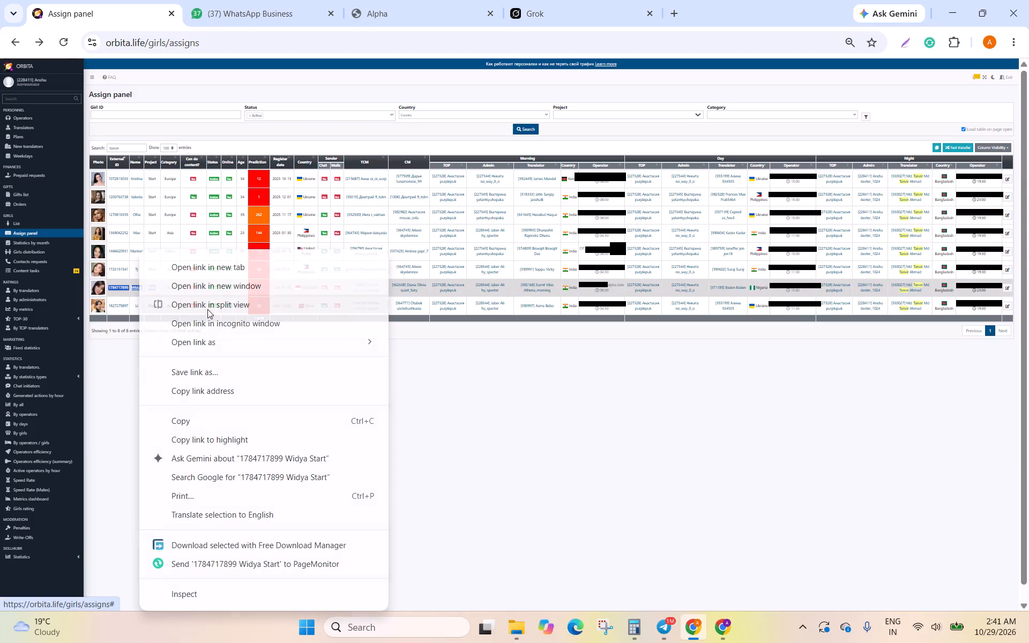
click(182, 418)
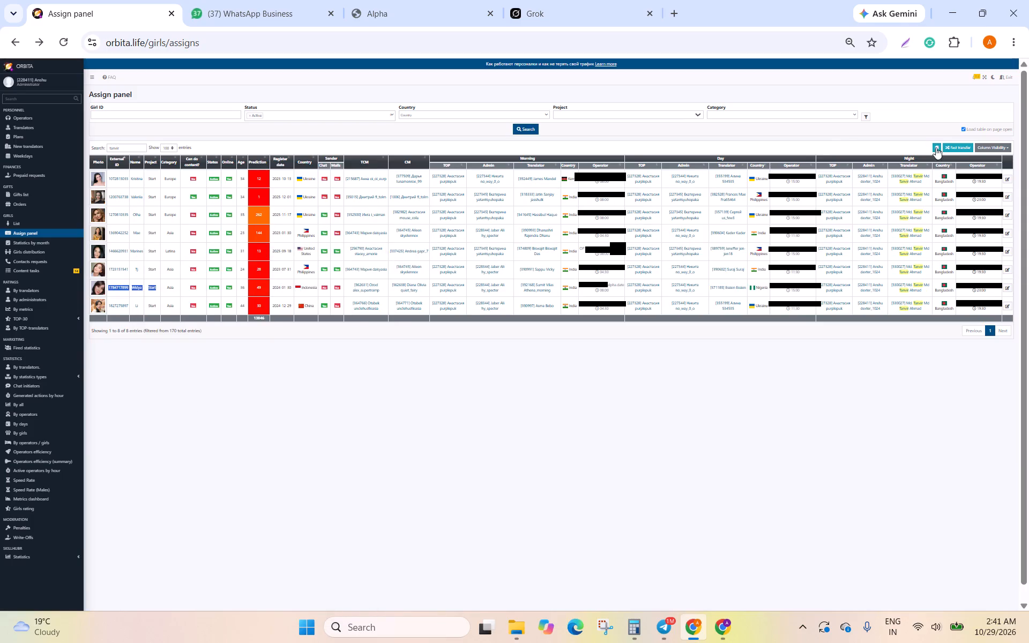
click(955, 149)
right_click(566, 119)
click(594, 275)
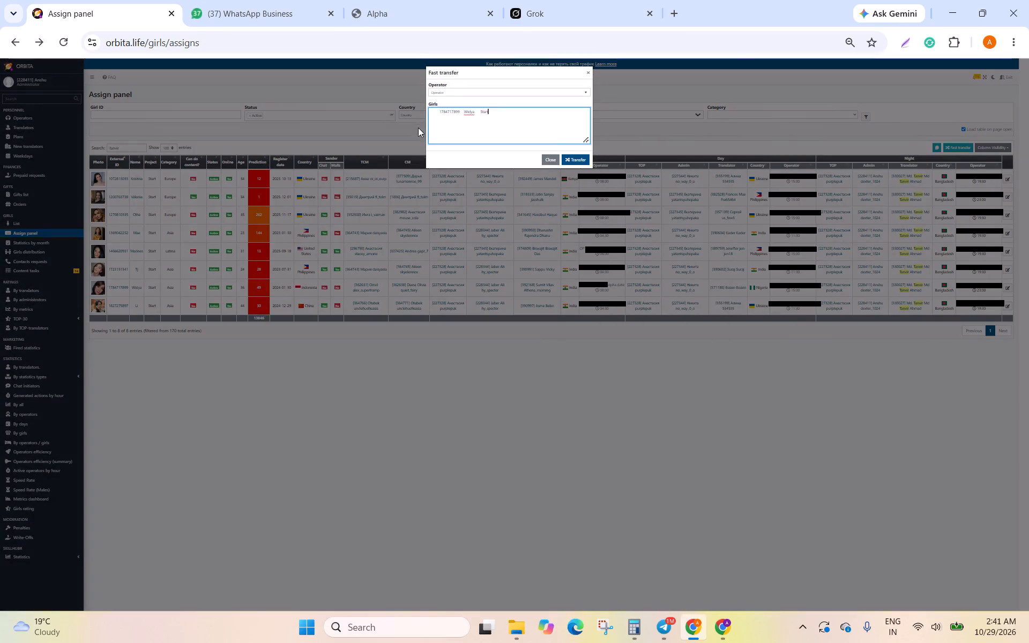
click(438, 90)
click(442, 105)
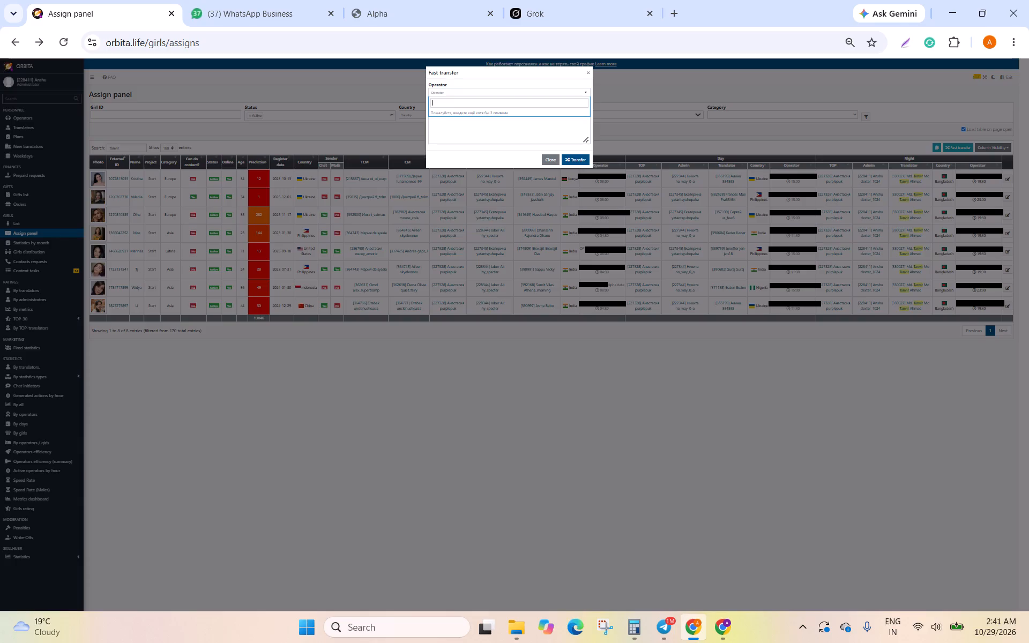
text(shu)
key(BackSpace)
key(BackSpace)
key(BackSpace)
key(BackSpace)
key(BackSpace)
Choose the operator matching "isha" and transfer the Widya profile to that account.
text(isha)
click(465, 114)
click(580, 162)
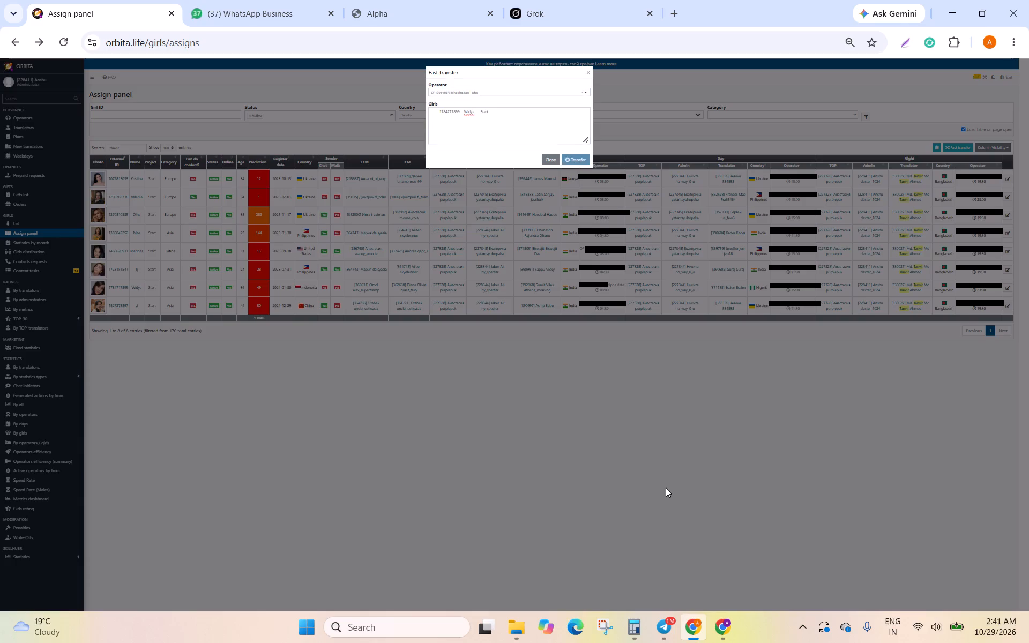
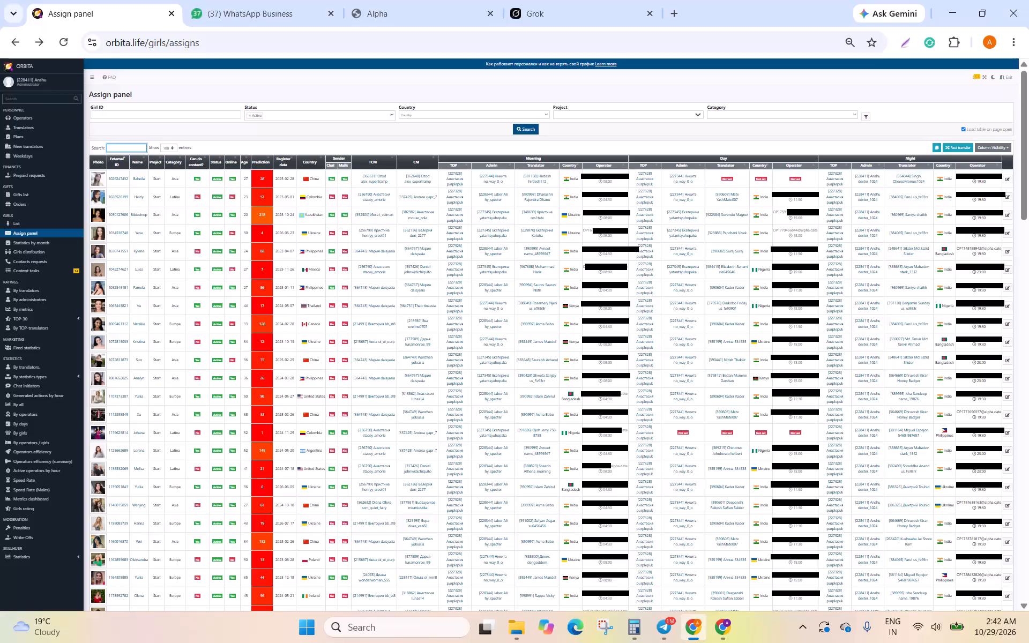
Filter the table by "touh", copy the adjacent Colombia and Ukraine profiles in the fourth and fifth rows, and paste them into a new fast transfer's girls list.
text(touh)
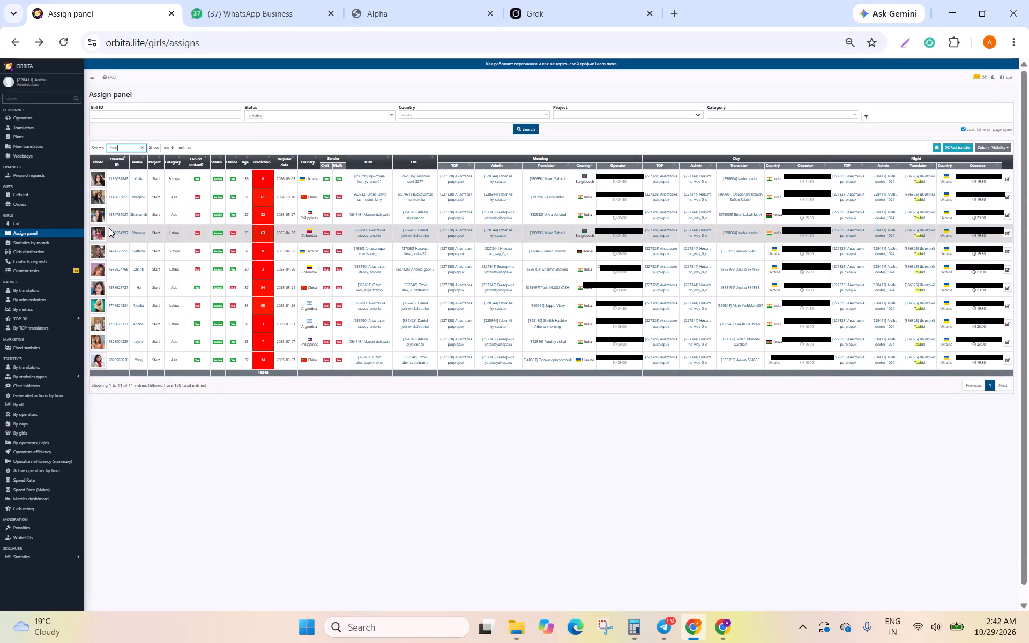
drag(109, 228, 152, 250)
right_click(144, 242)
click(216, 259)
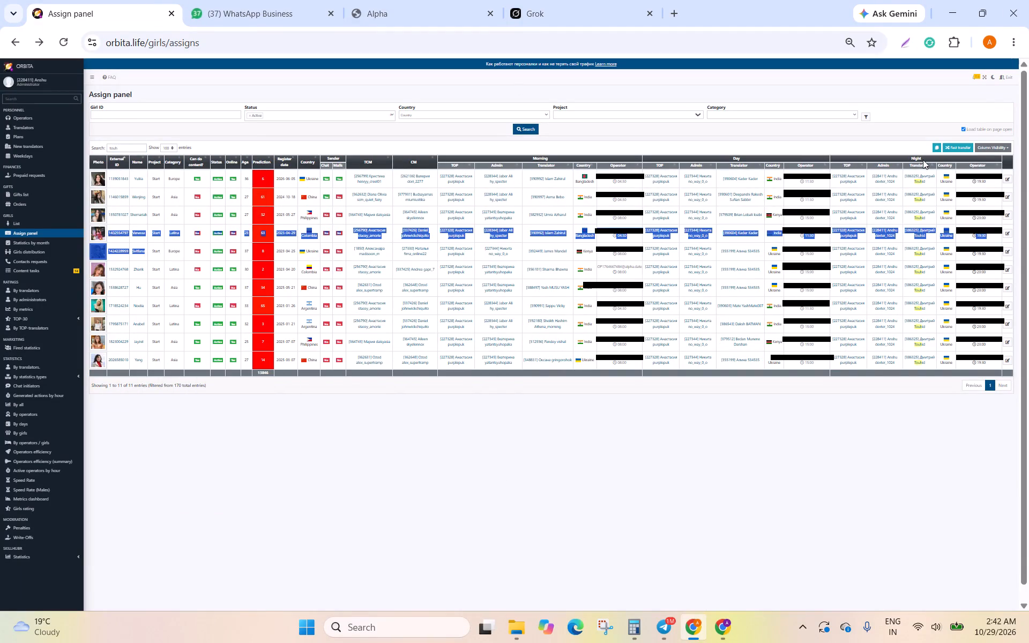
click(956, 151)
right_click(513, 125)
click(555, 272)
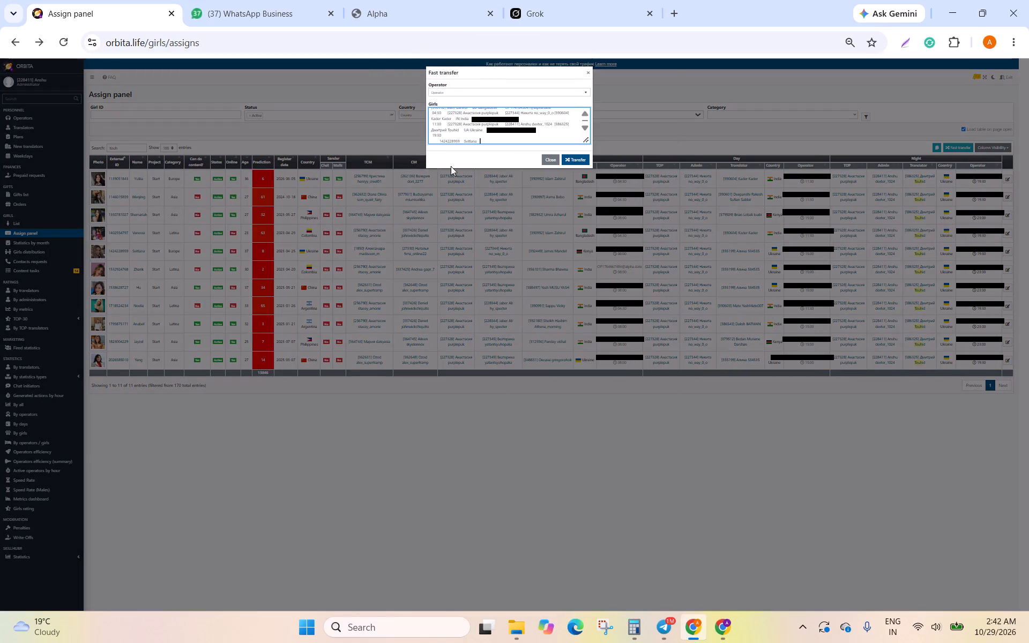
Choose the operator matching "par", transfer the two pasted profiles to that account and close the fast transfer.
click(450, 93)
click(448, 99)
text(par)
click(482, 113)
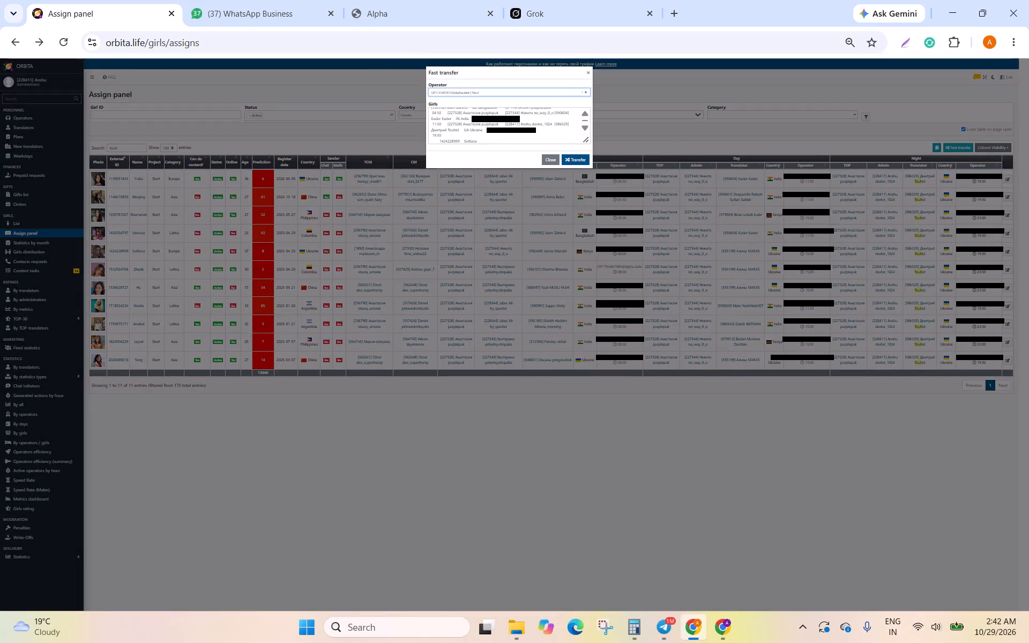
click(582, 158)
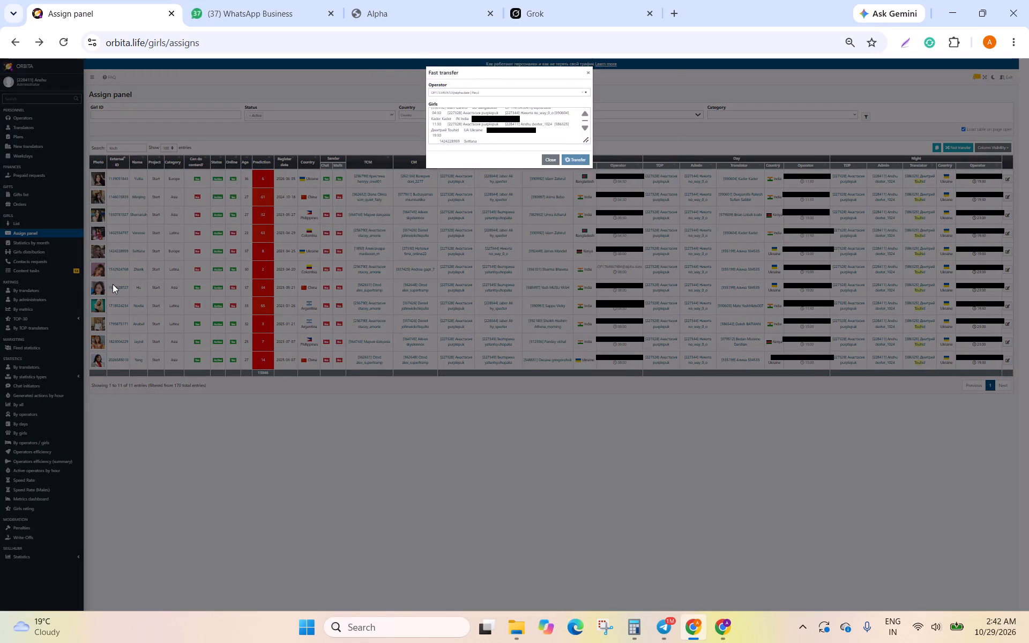
drag(109, 283, 180, 306)
click(147, 285)
click(549, 175)
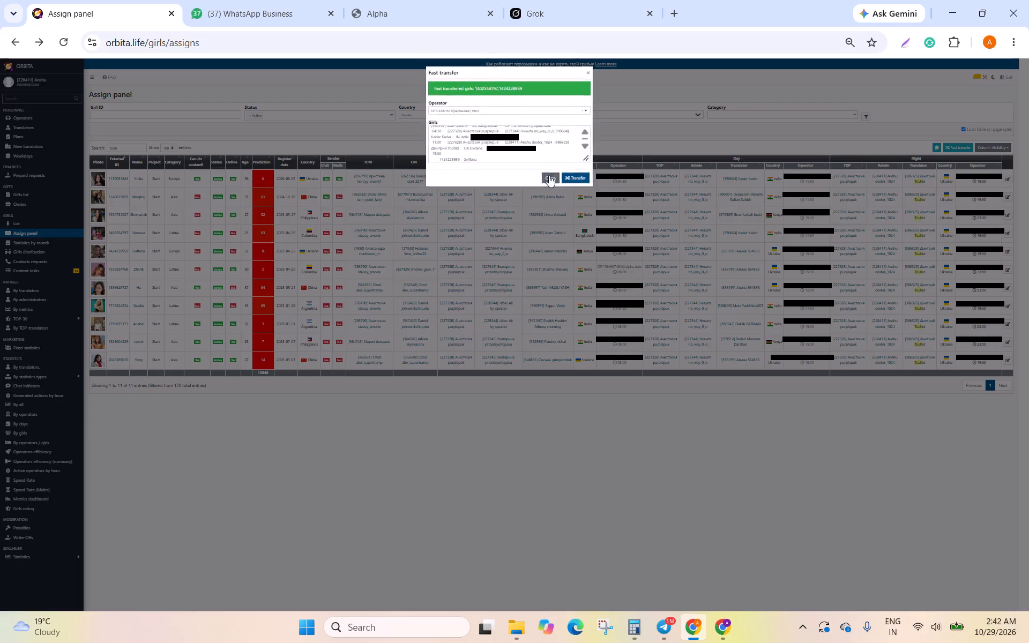
Copy the China profile Hu and the Argentina profile directly below it, and paste them into a new fast transfer's girls list.
drag(110, 284, 173, 305)
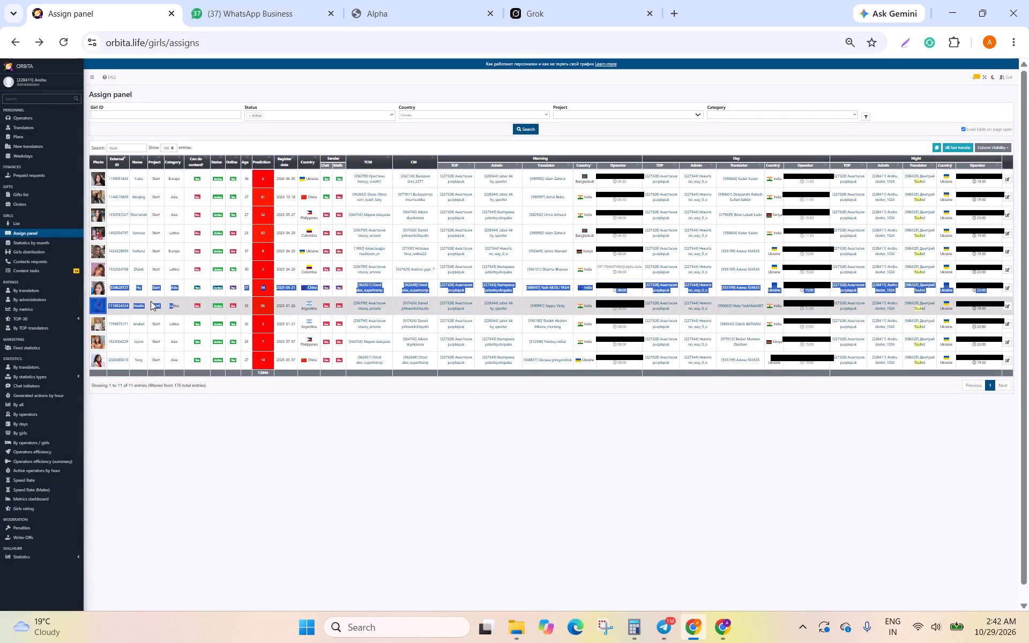
click(120, 300)
drag(108, 283, 173, 304)
right_click(154, 296)
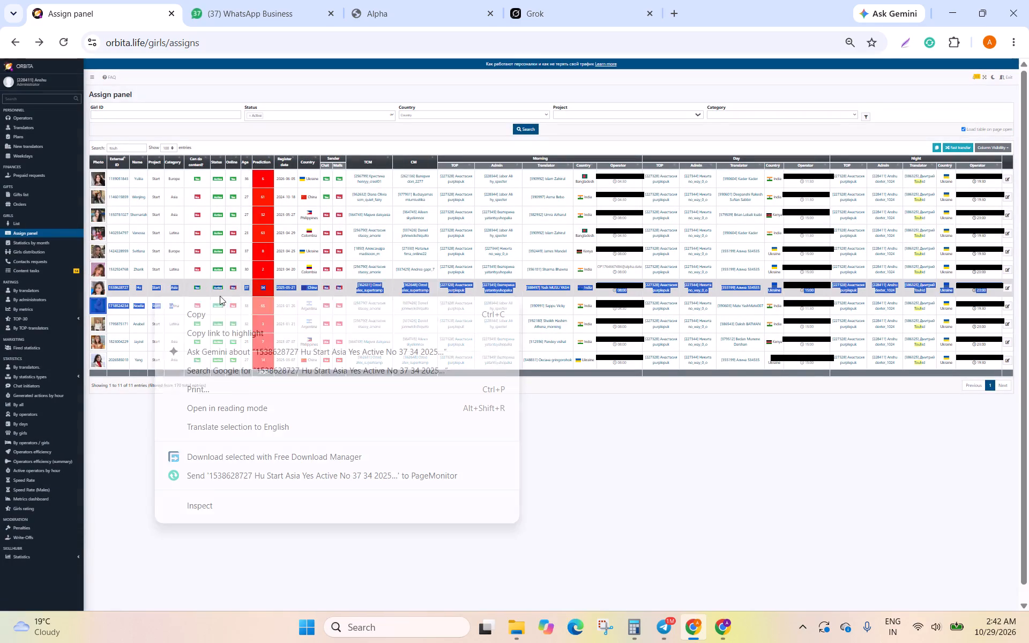
click(235, 312)
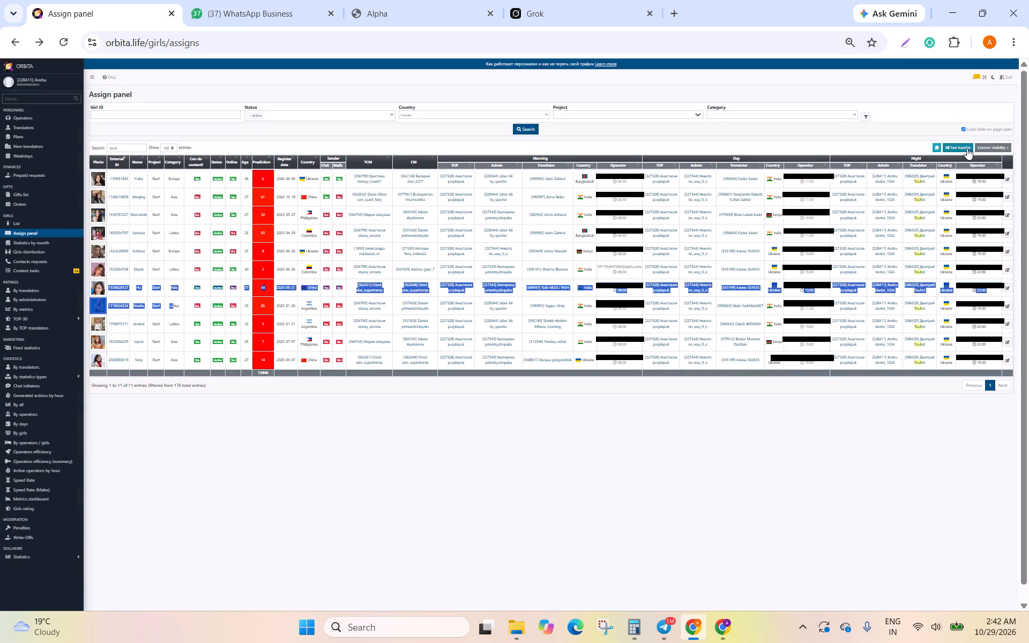
click(967, 148)
right_click(464, 122)
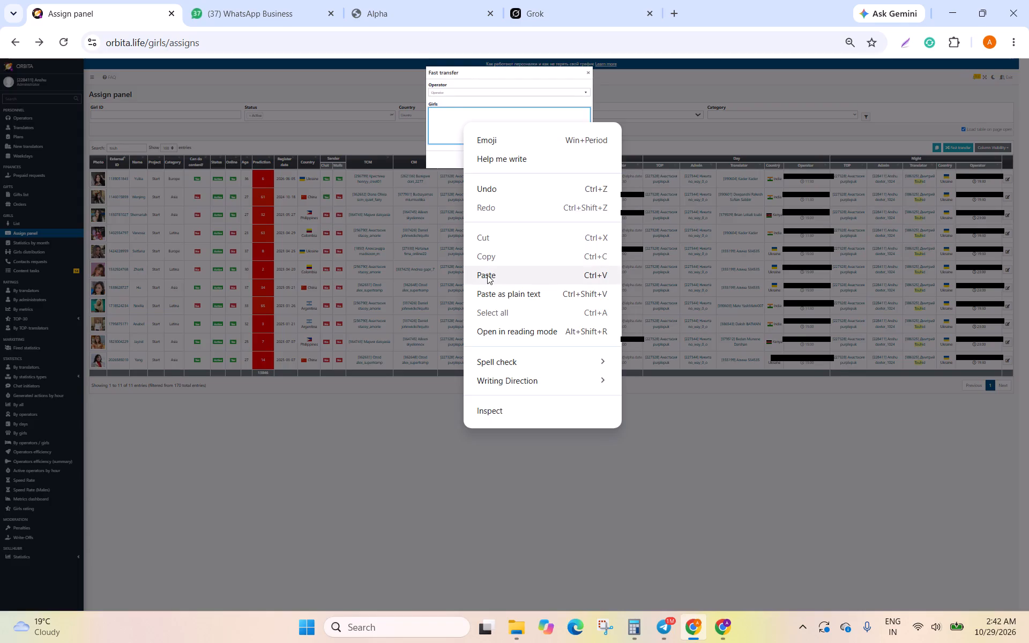
click(487, 275)
Choose the operator matching "par", transfer Hu and the Argentina profile to that account and close the fast transfer.
click(460, 97)
click(457, 93)
click(448, 98)
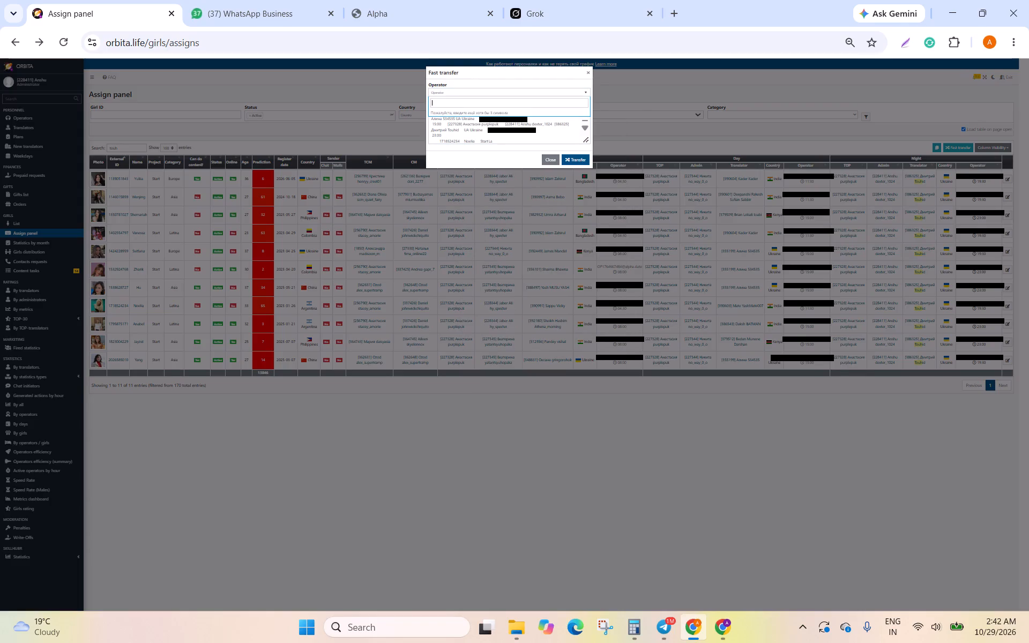
text(par)
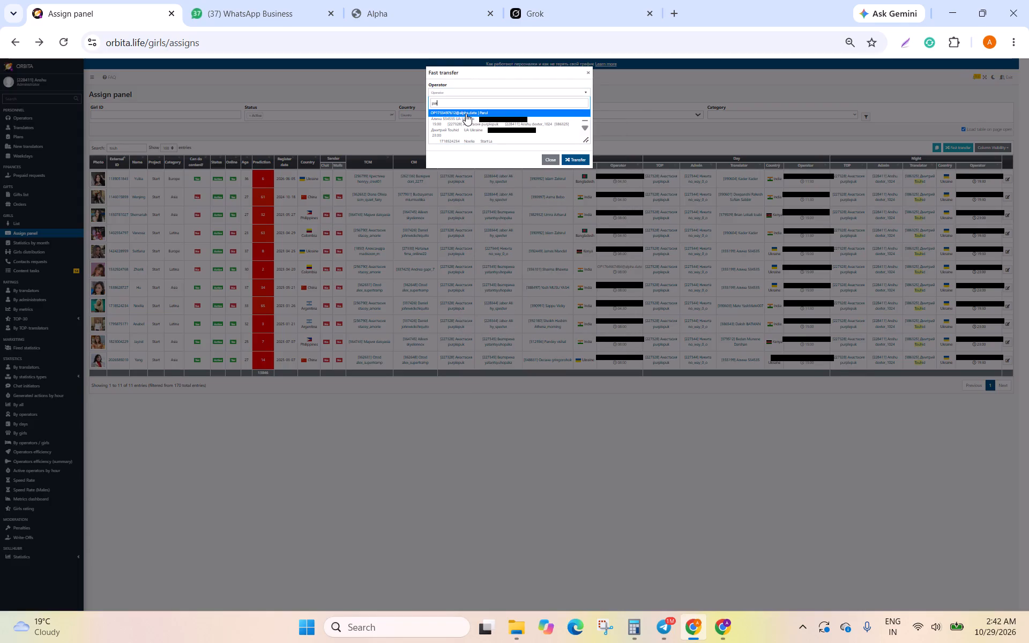
click(466, 114)
click(564, 160)
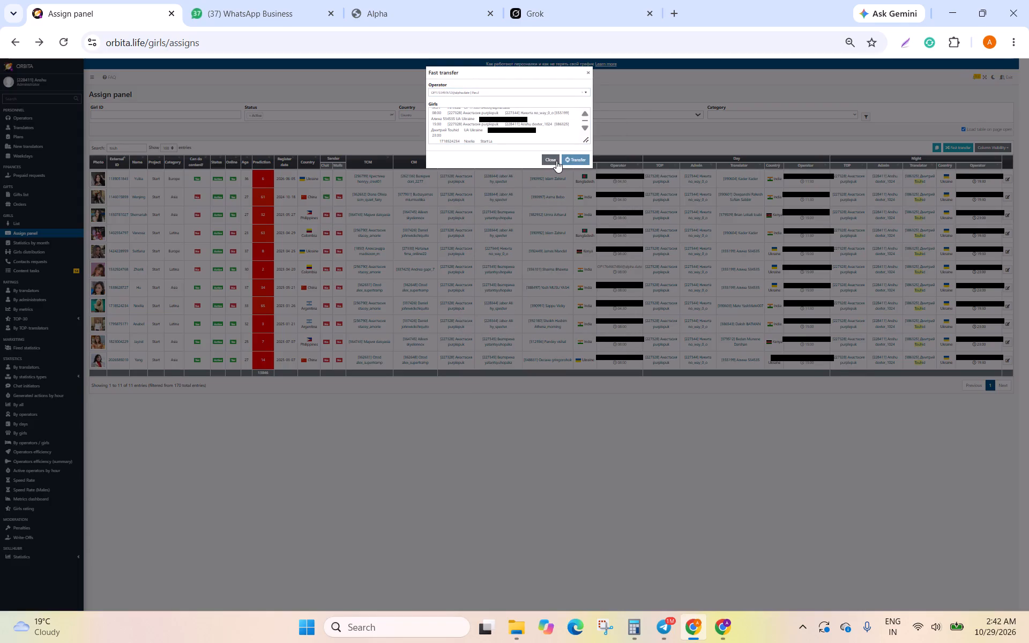
click(554, 178)
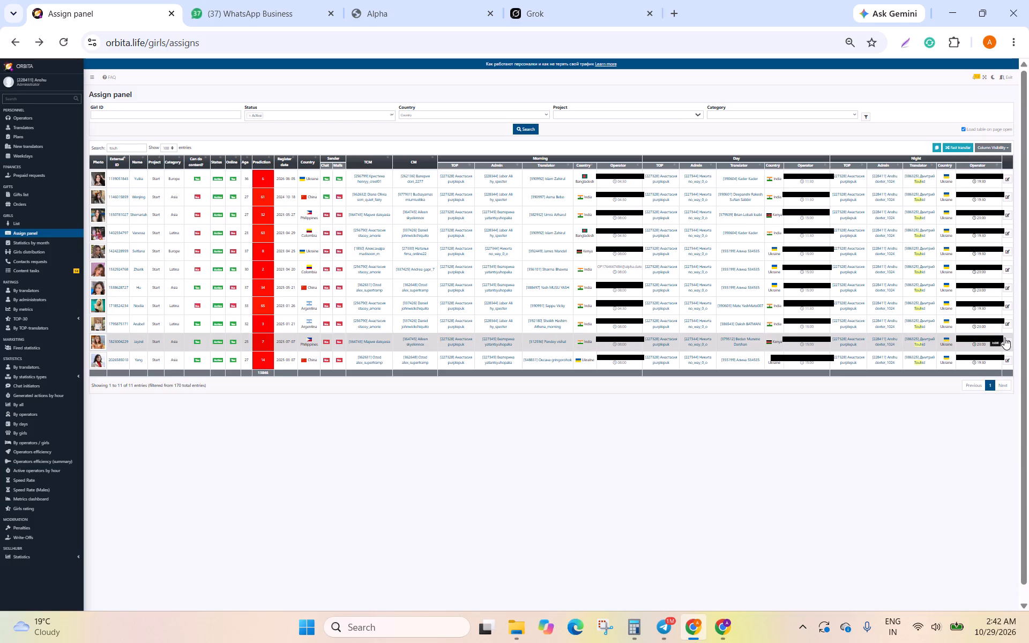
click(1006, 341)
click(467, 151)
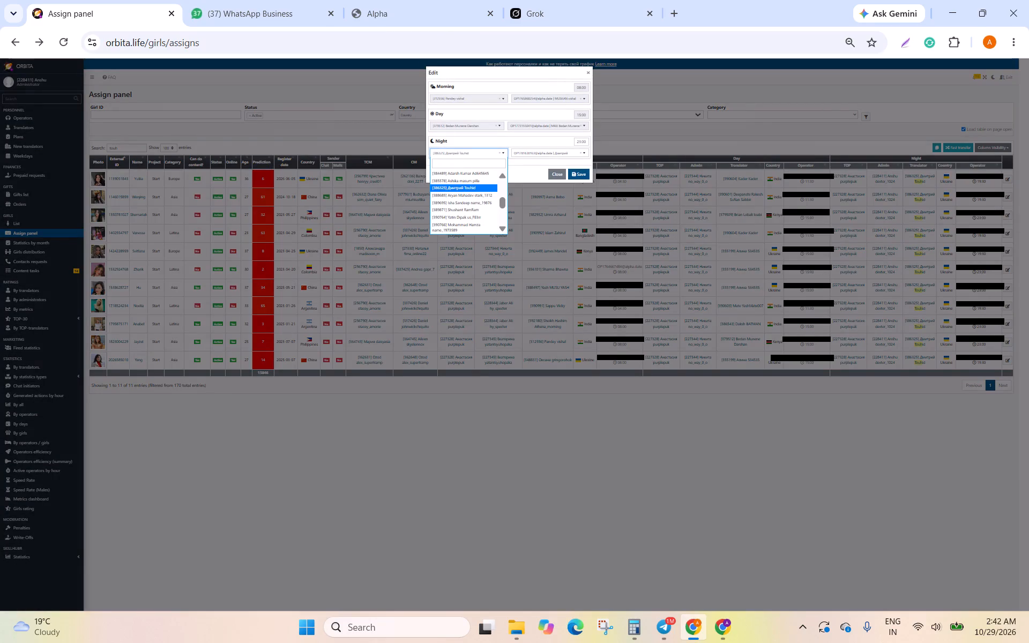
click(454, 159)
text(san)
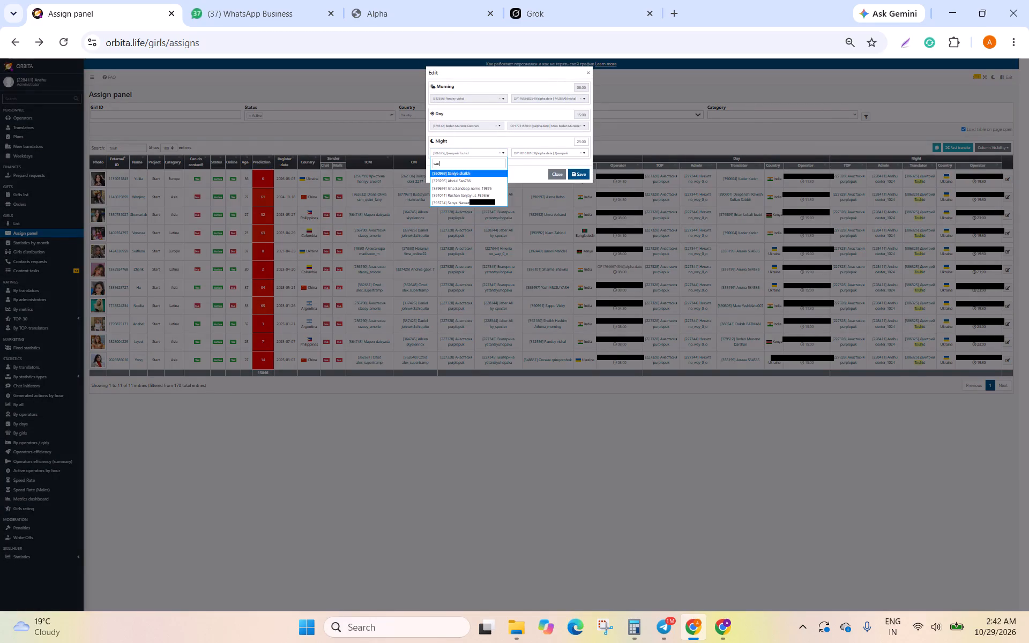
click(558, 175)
Set the night shift time of the Philippines profile in the second-to-last row to 19:30 and save it.
click(1010, 341)
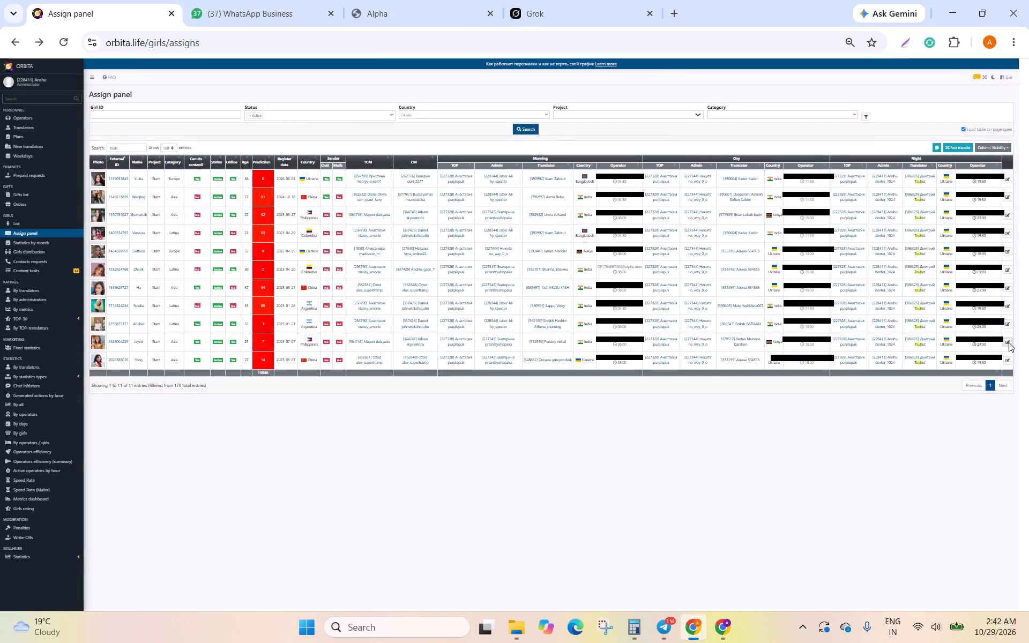
click(580, 138)
click(588, 151)
click(588, 156)
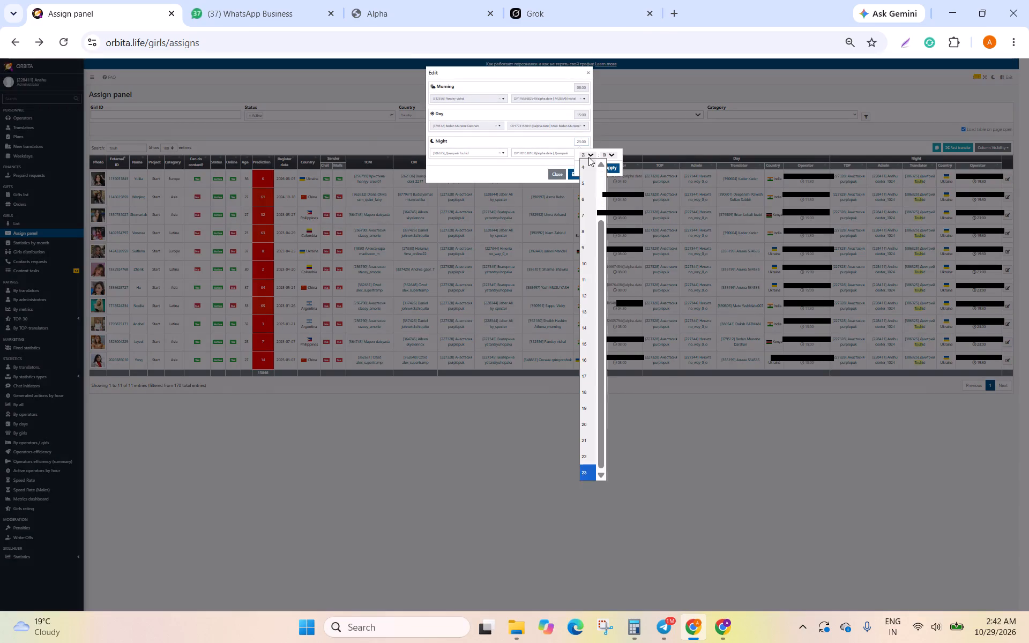
click(589, 407)
click(609, 156)
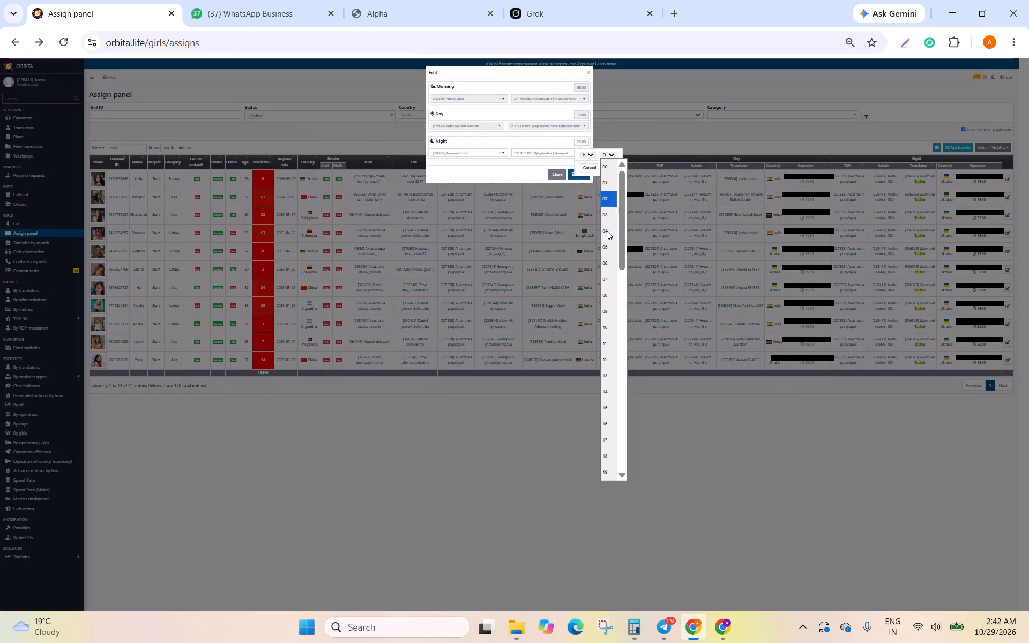
scroll(610, 398, down, 1)
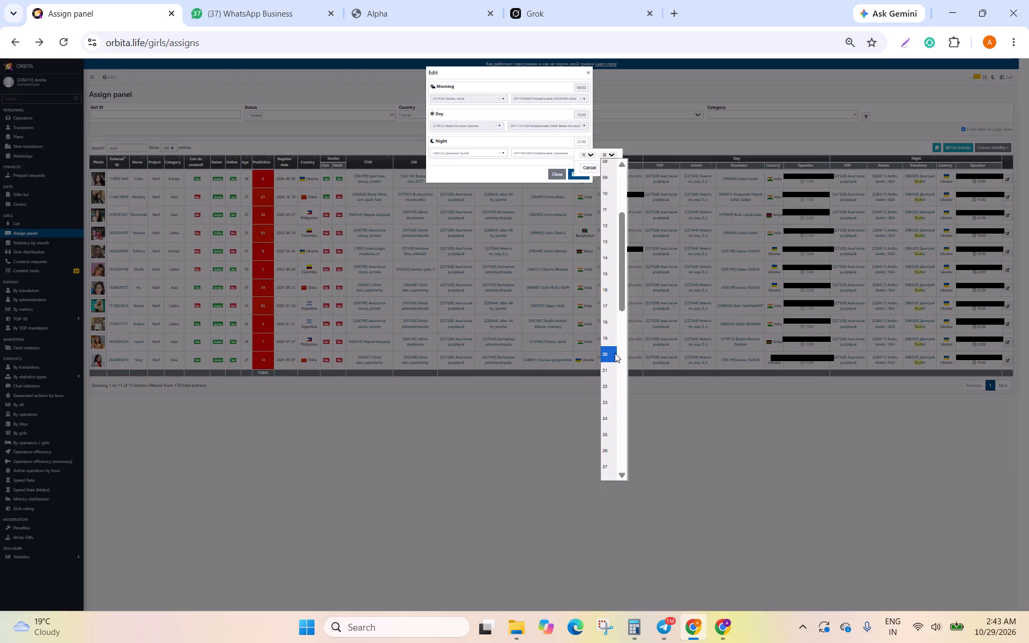
scroll(603, 395, down, 1)
click(606, 385)
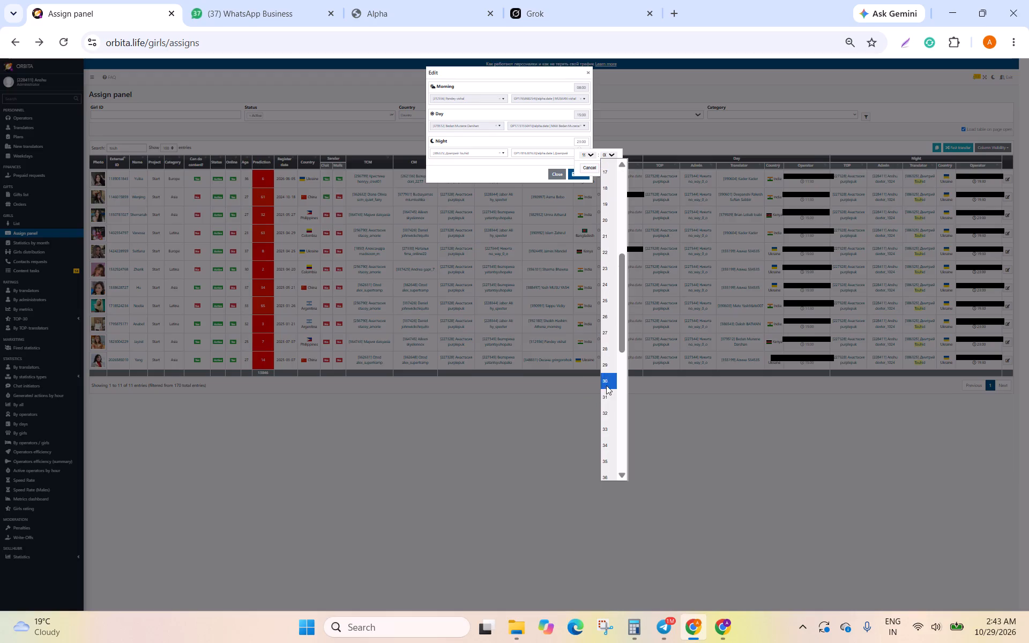
click(607, 165)
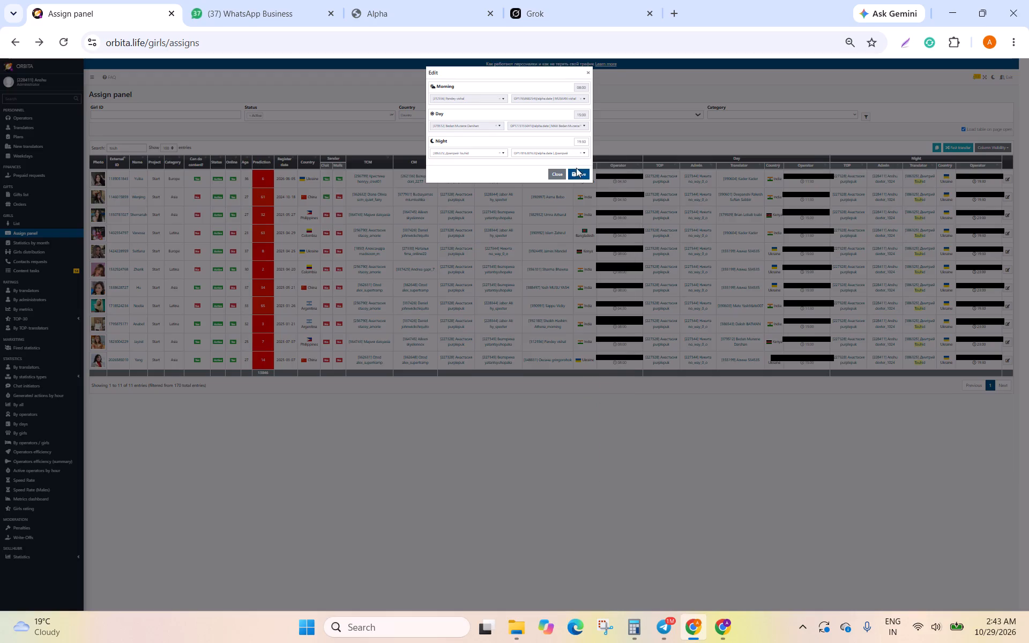
click(579, 174)
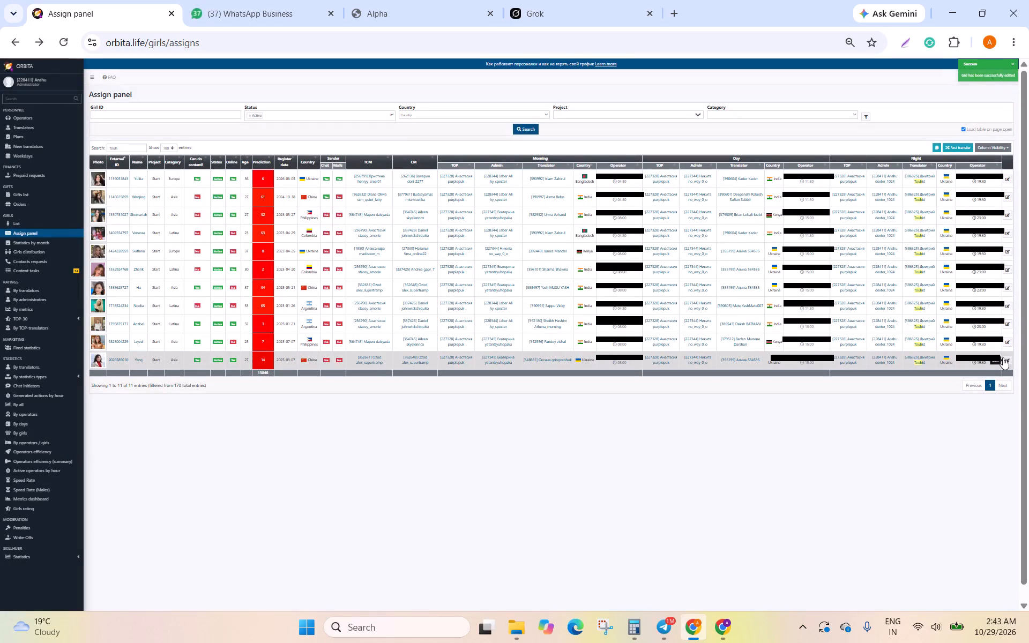
Assign the same Philippines profile's night shift to the last translator matching "san" with the Sanya operator account, and save.
click(1011, 341)
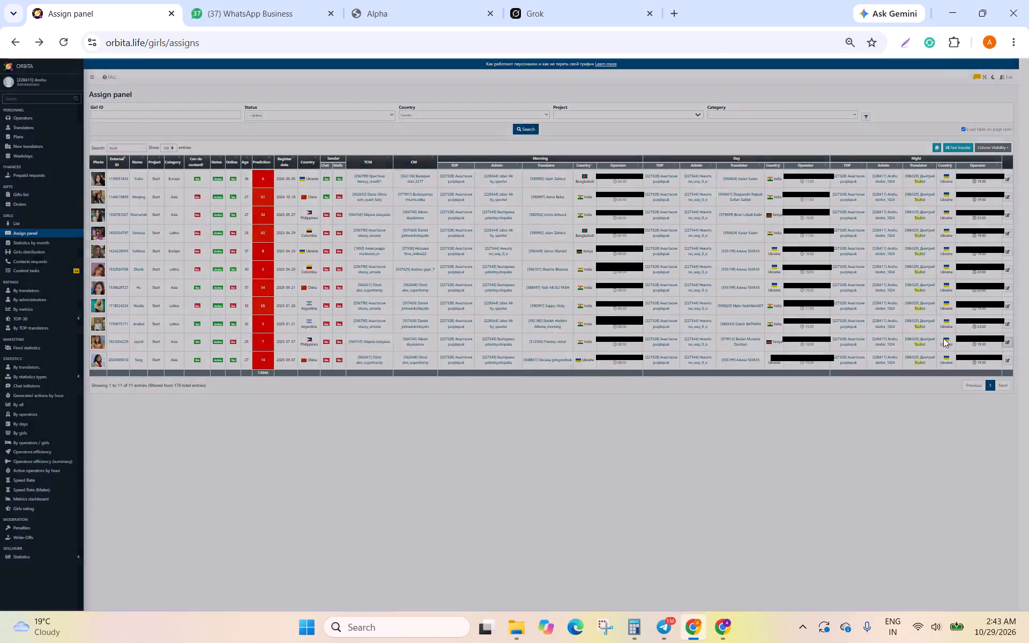
click(455, 146)
click(452, 156)
click(448, 164)
text(san)
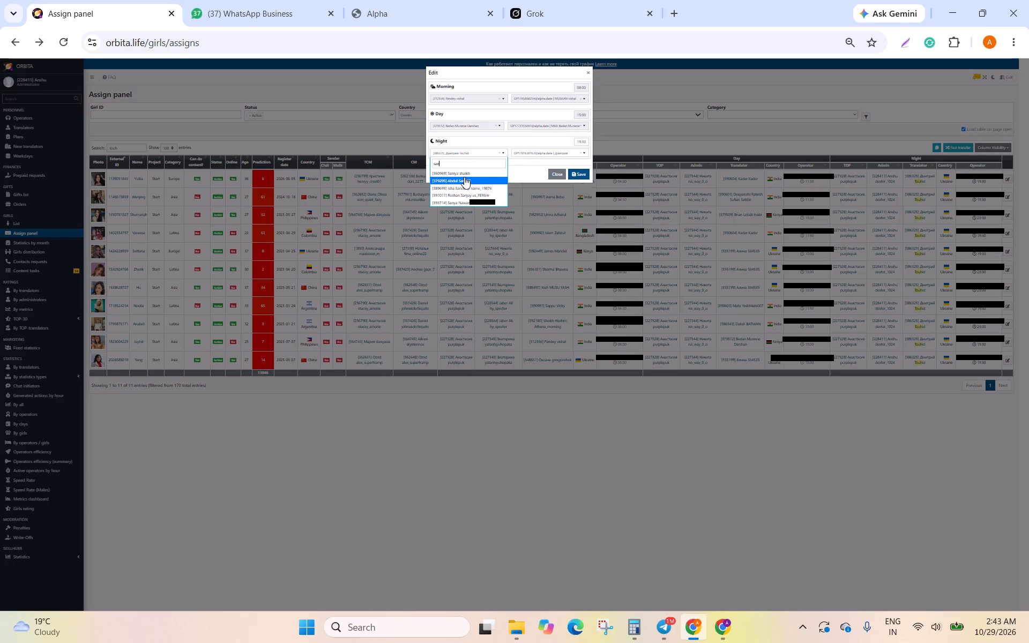
click(458, 204)
click(523, 155)
click(528, 170)
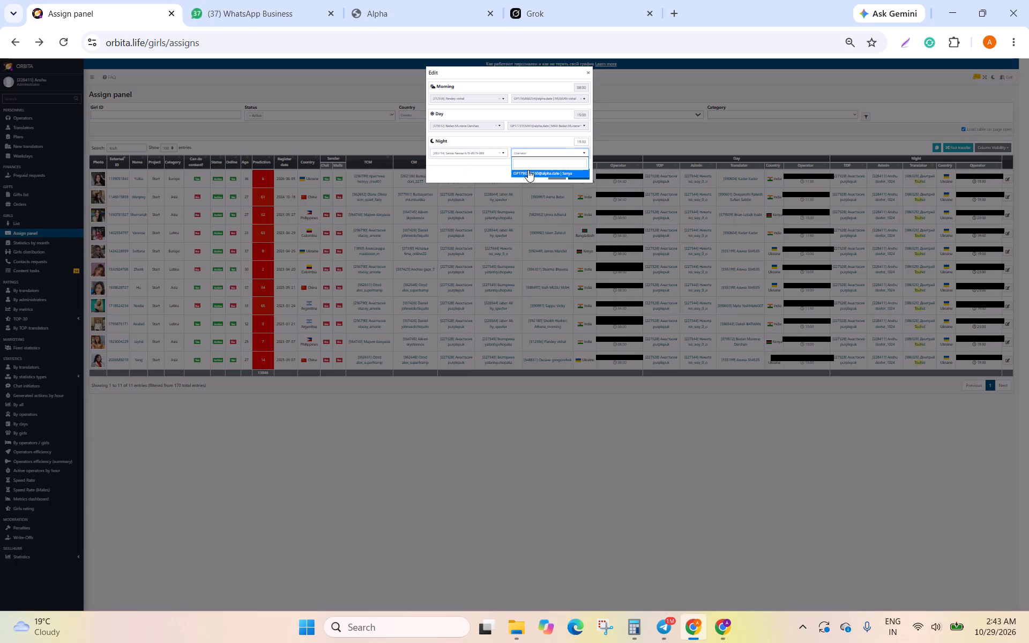
click(578, 171)
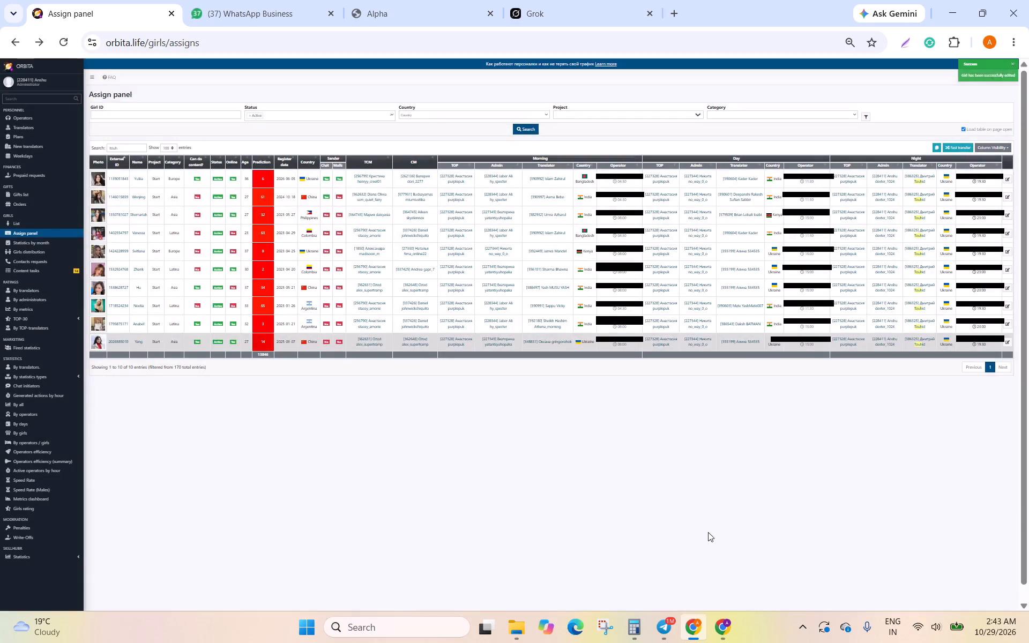
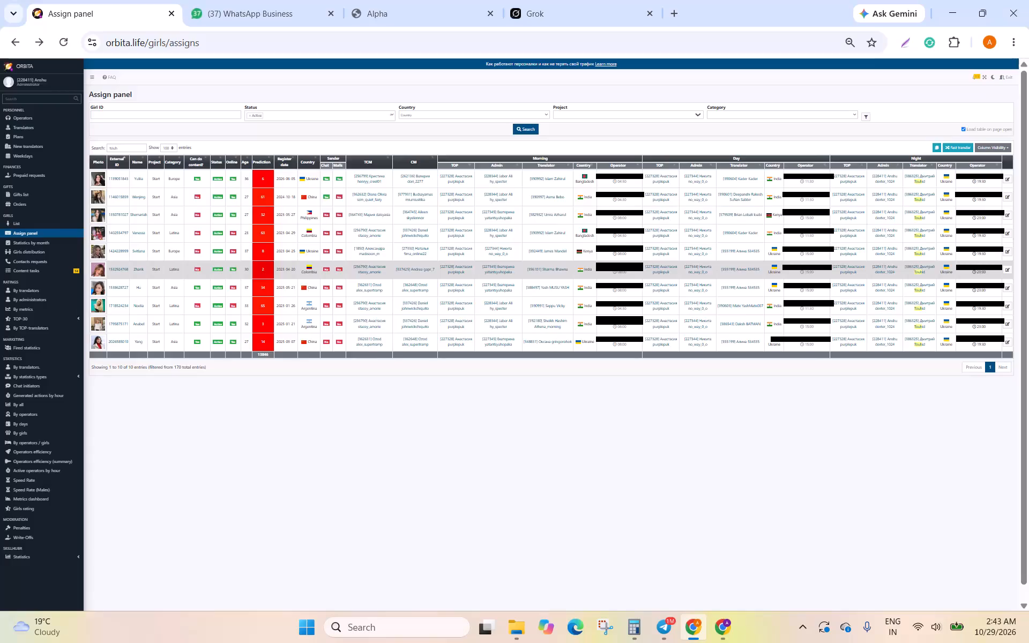
Assign the sixth-row Colombia profile's night shift to the last translator matching "moh" with the only operator account offered, and save.
click(1004, 265)
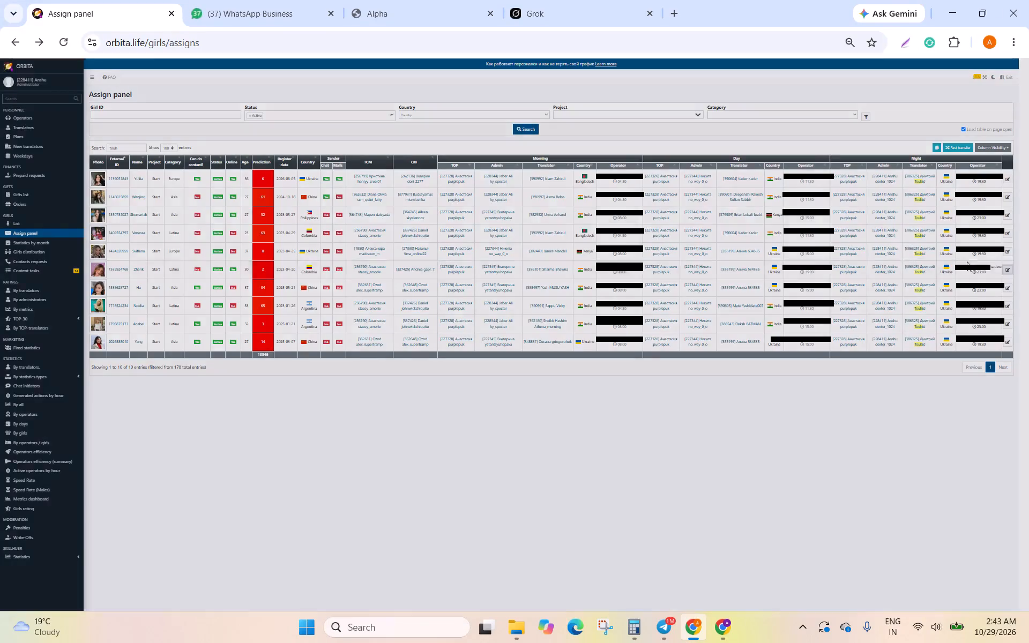
click(458, 148)
click(454, 162)
text(moh)
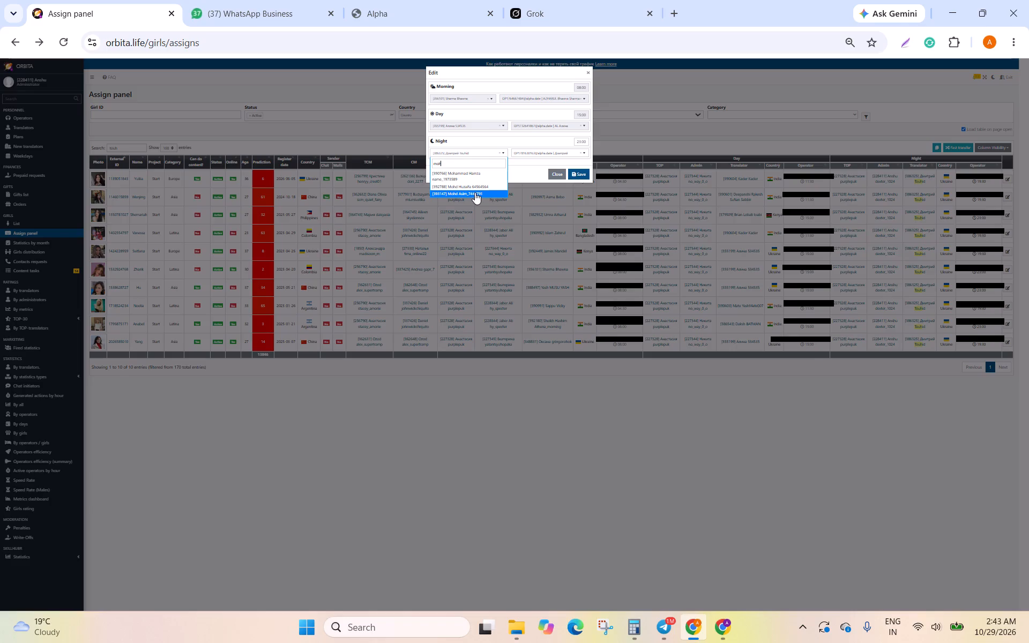
click(475, 192)
click(519, 154)
click(527, 175)
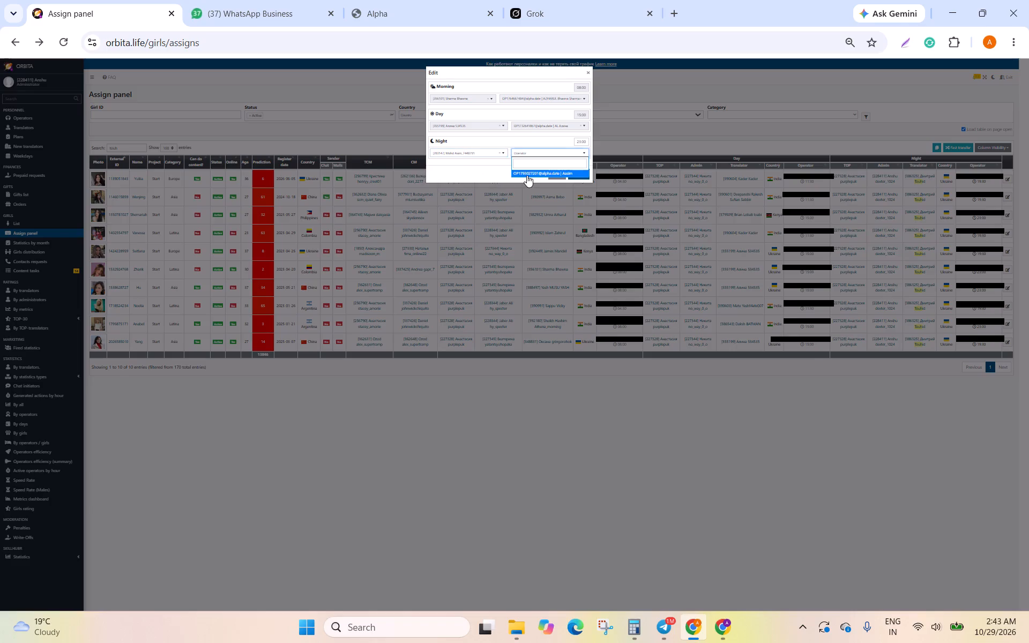
click(587, 172)
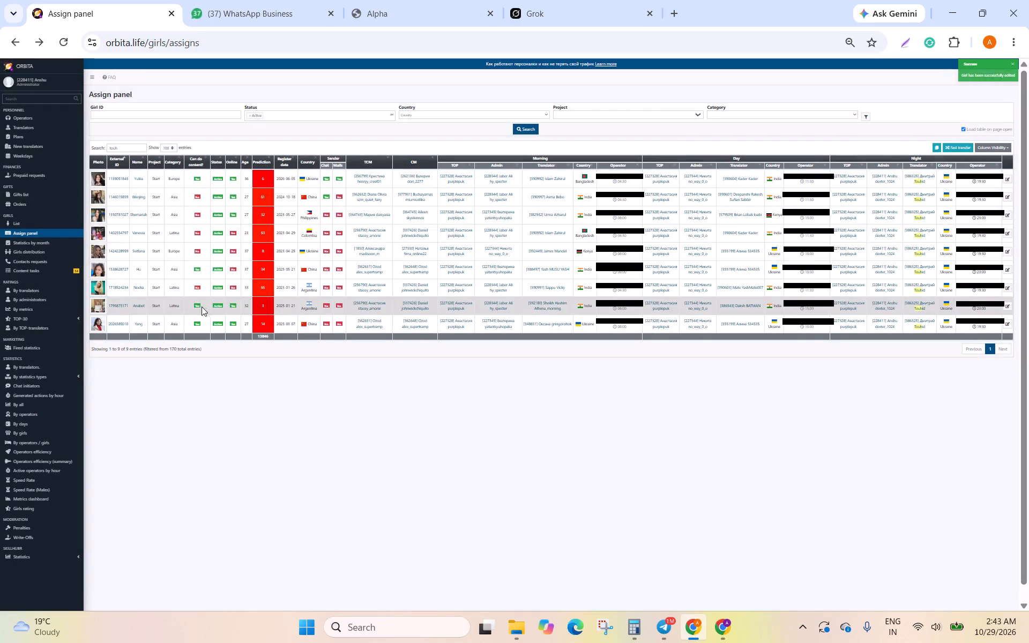
Look through the studio photos of the Argentina profile in the second-to-last row and close its details.
click(115, 306)
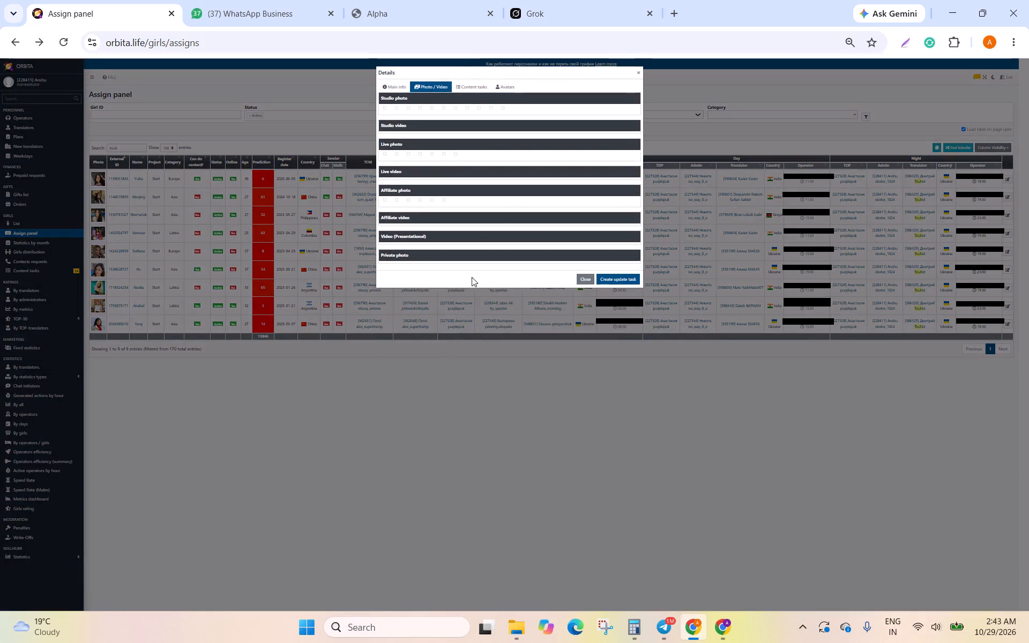
click(583, 282)
click(582, 389)
click(581, 391)
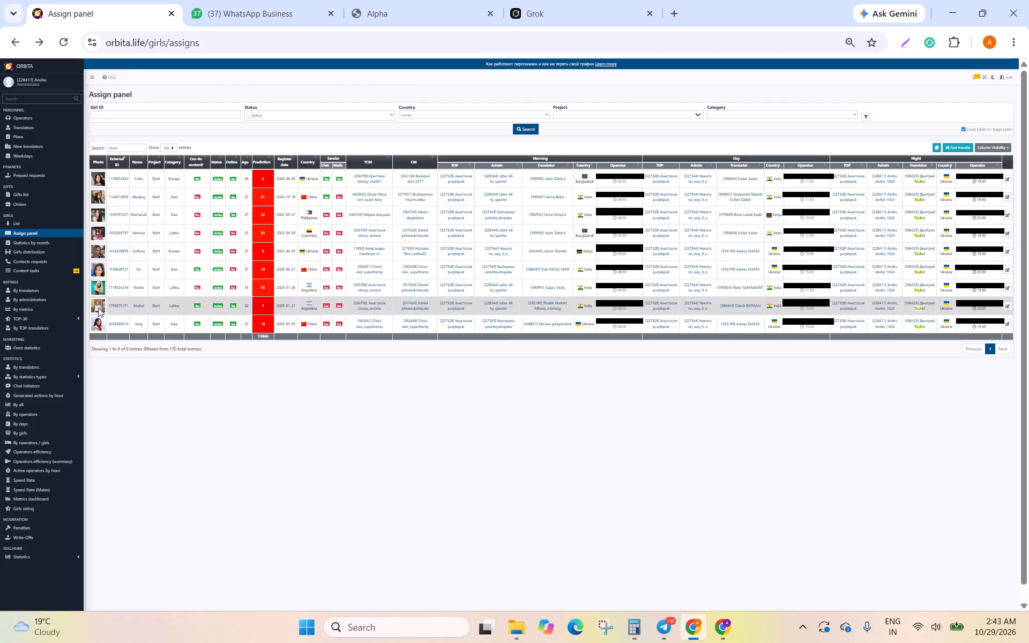
click(136, 308)
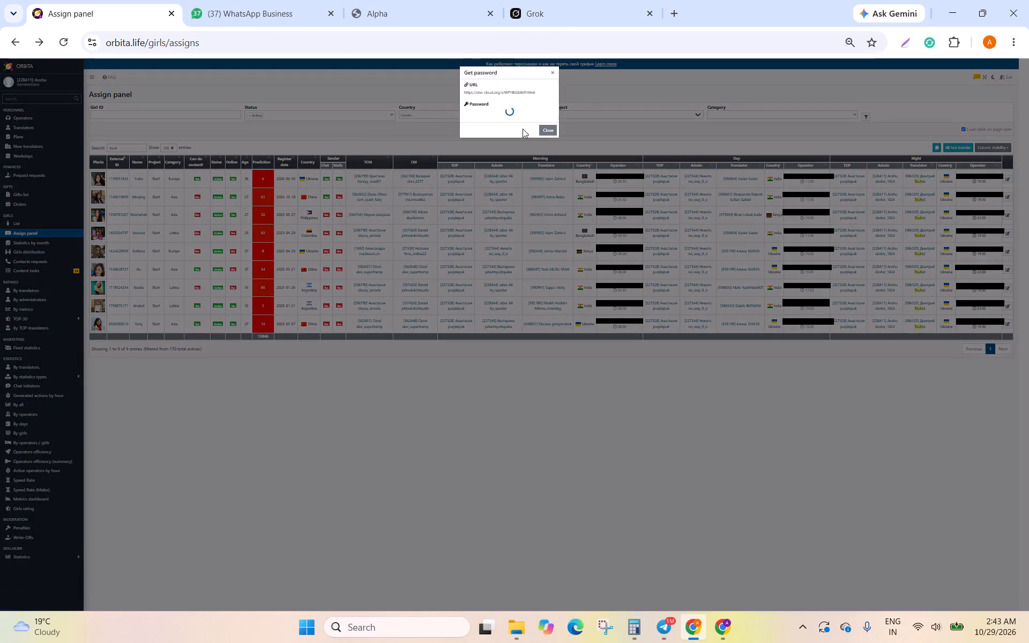
click(545, 131)
click(113, 306)
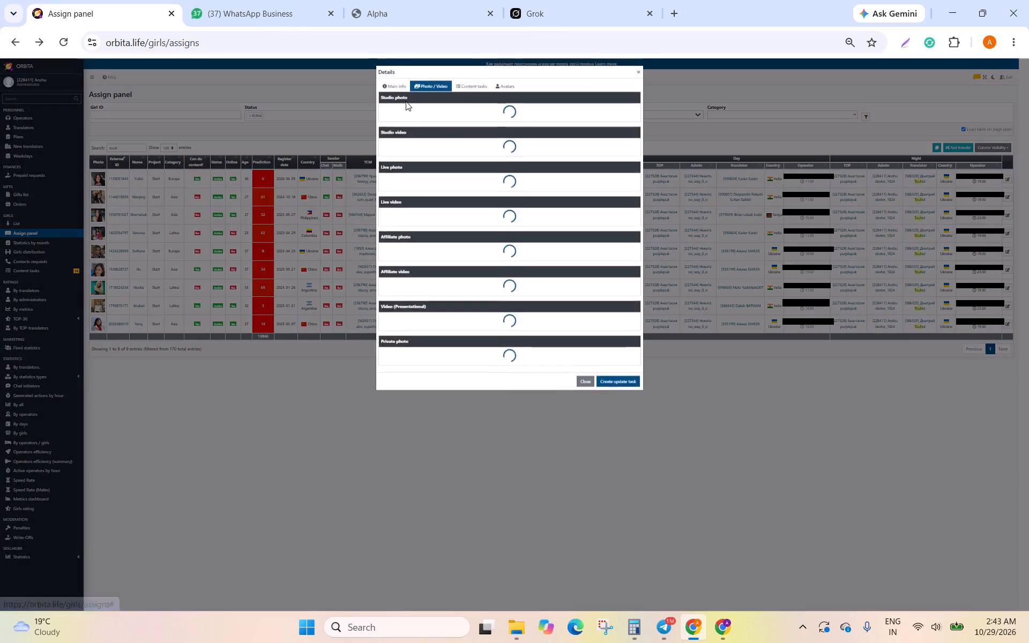
click(391, 117)
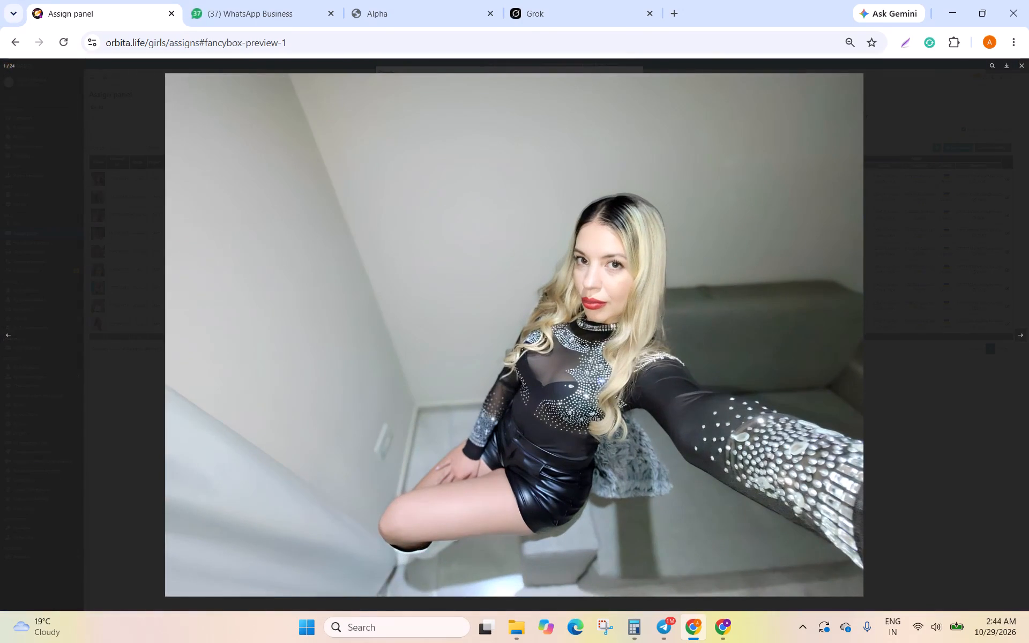
click(1010, 336)
click(1024, 335)
click(1024, 335)
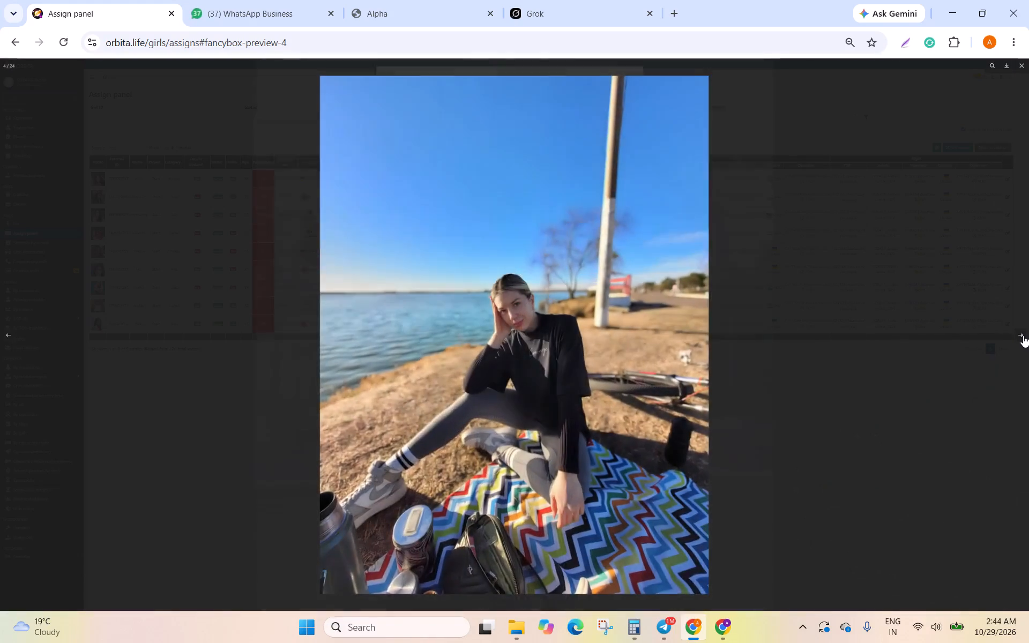
click(1023, 335)
click(1023, 335)
click(1022, 335)
click(1021, 333)
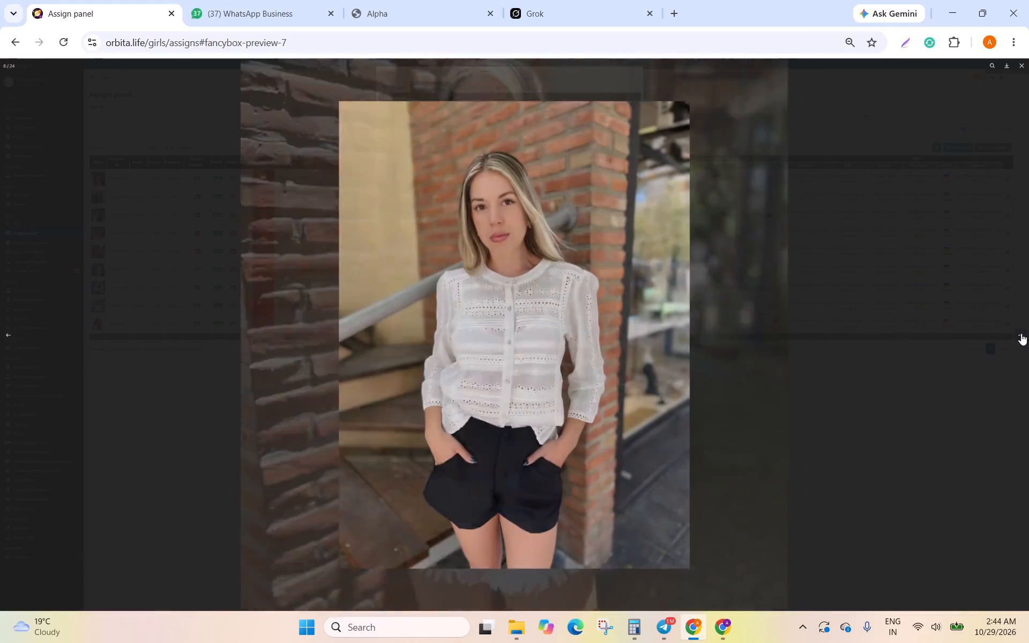
click(1018, 64)
click(637, 72)
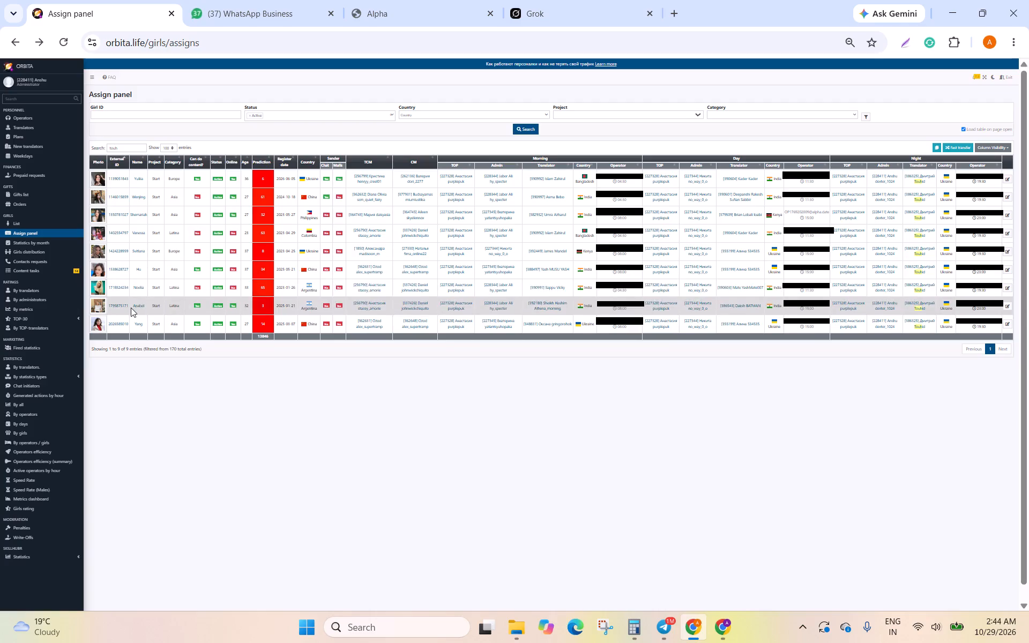
Look through the studio photos of the China profile Hu and close its details.
click(122, 271)
click(385, 90)
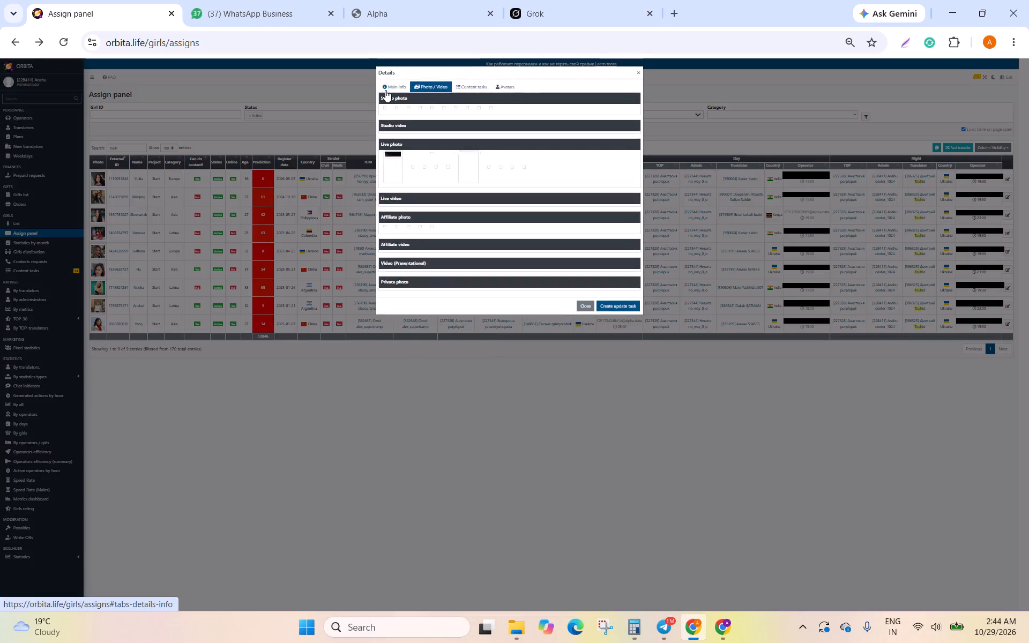
click(449, 88)
click(389, 124)
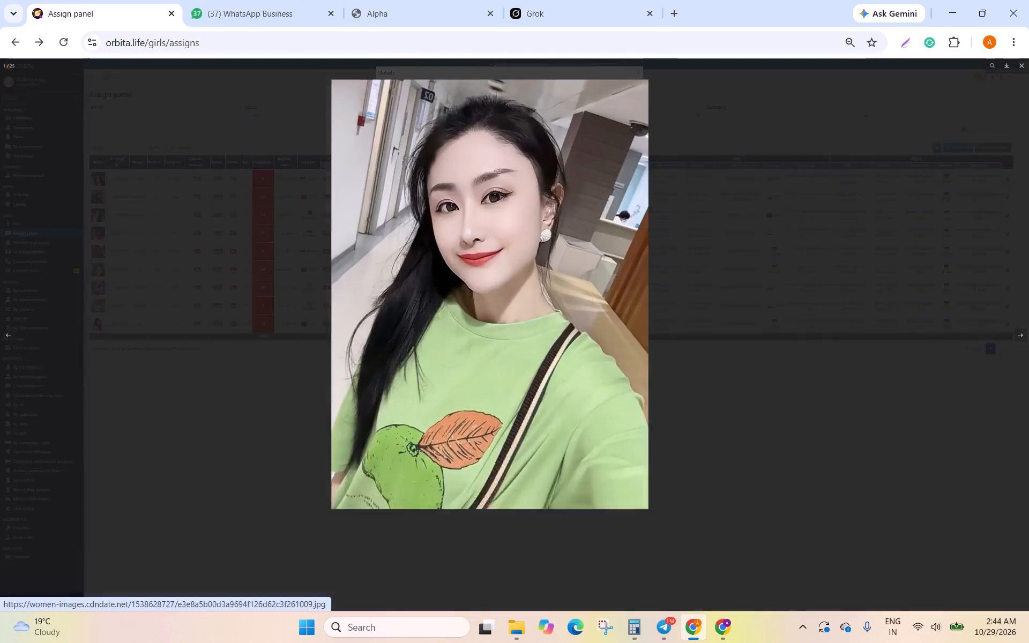
click(1018, 338)
click(1018, 338)
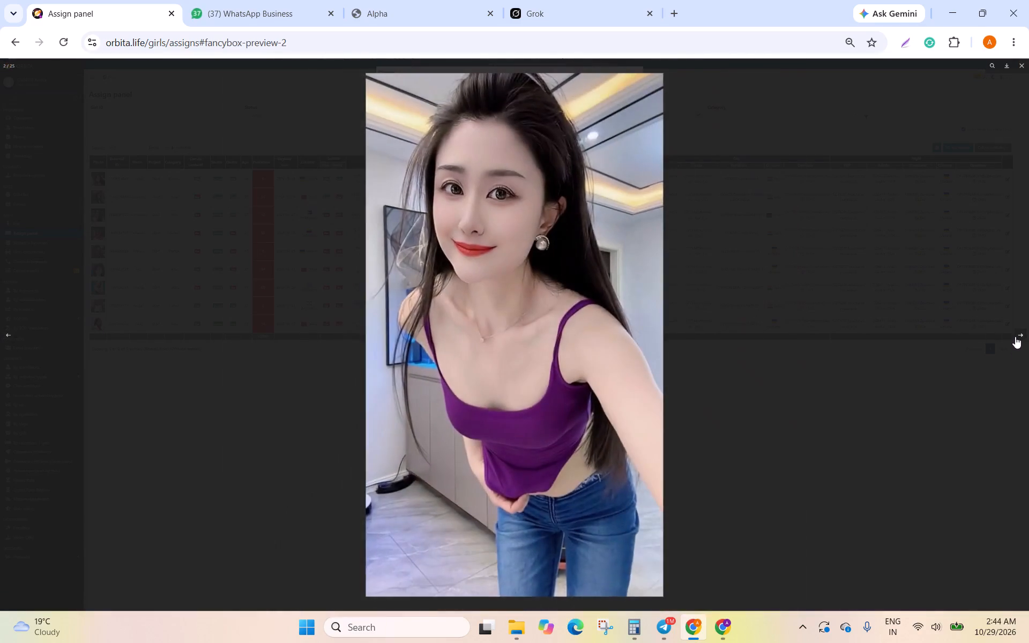
triple_click(1015, 337)
click(1010, 336)
click(1008, 335)
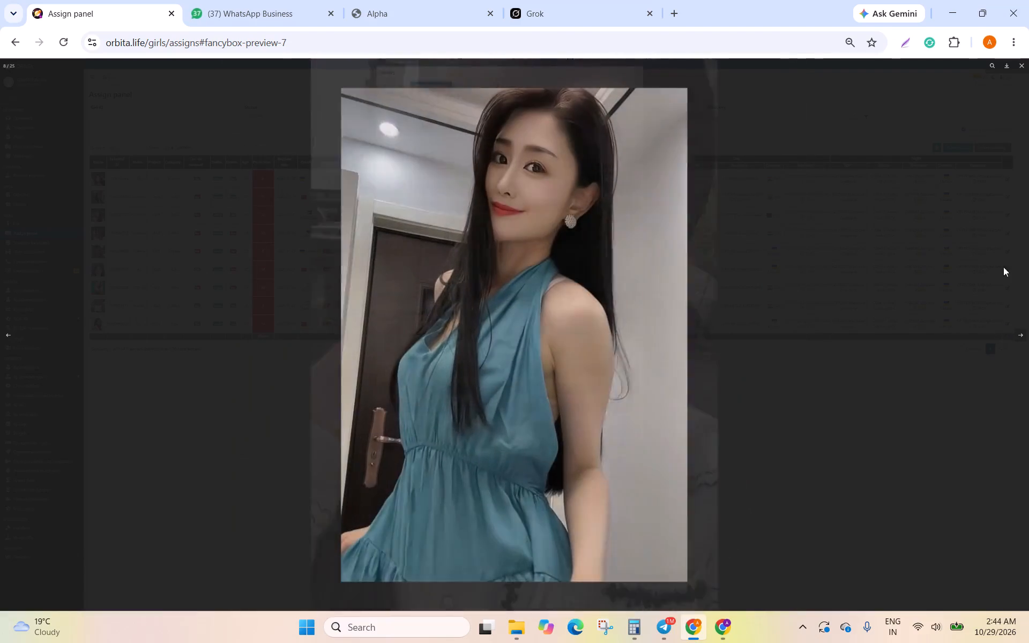
click(1021, 66)
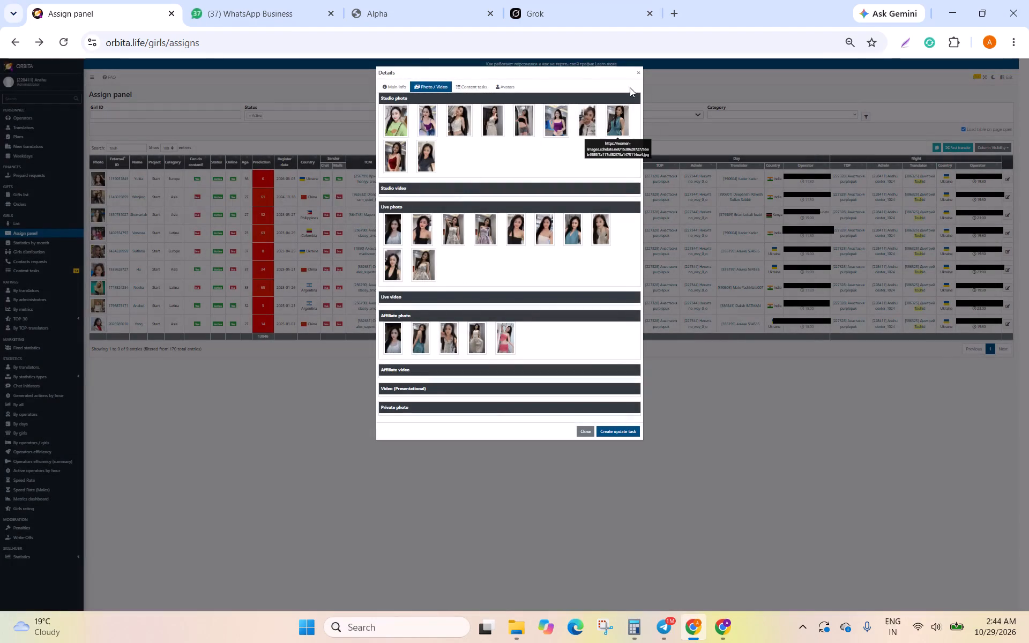
click(637, 71)
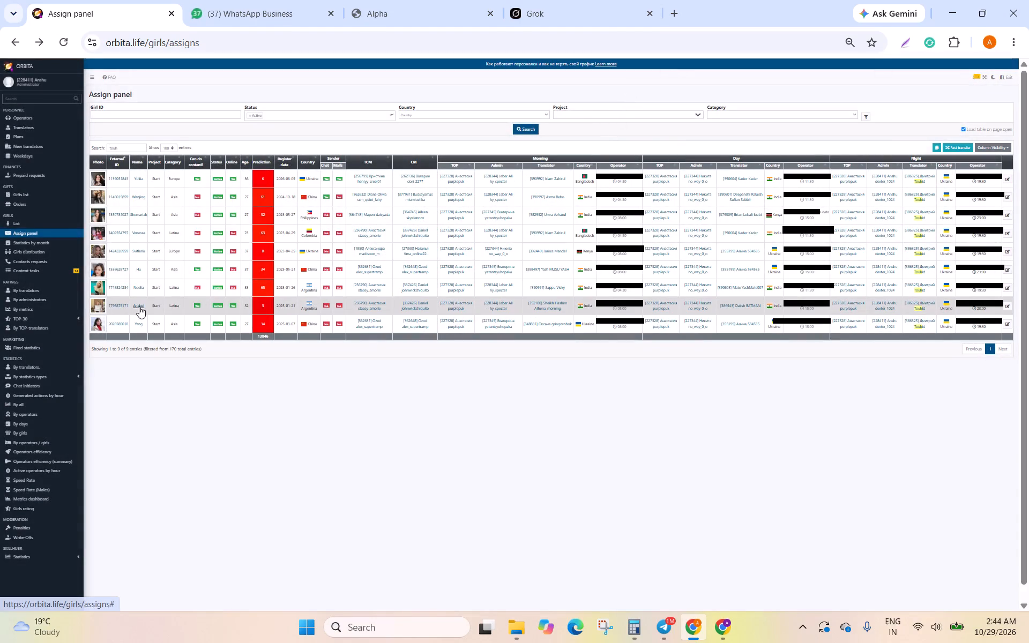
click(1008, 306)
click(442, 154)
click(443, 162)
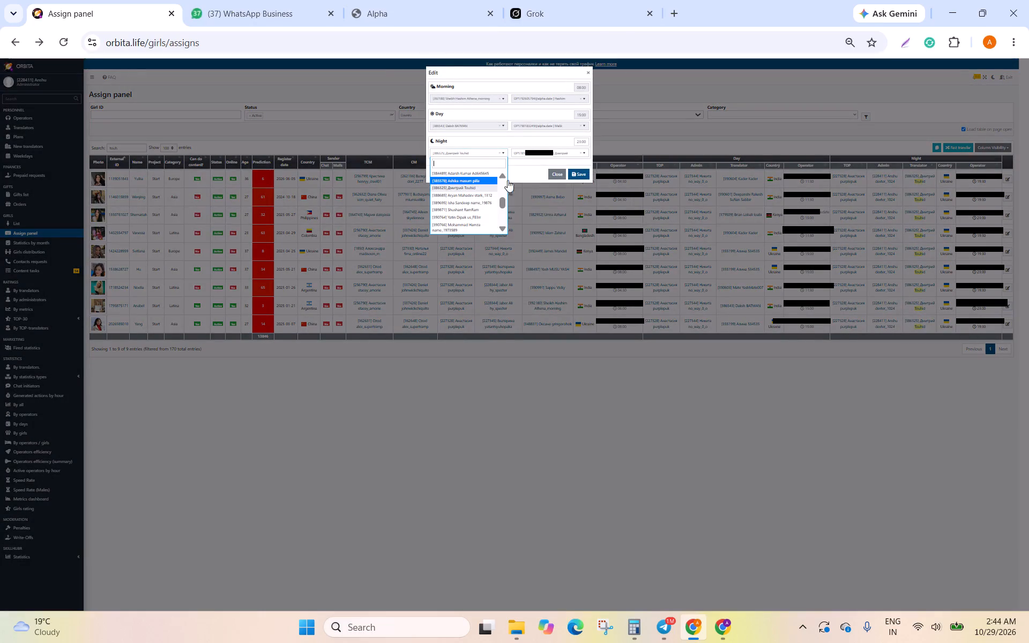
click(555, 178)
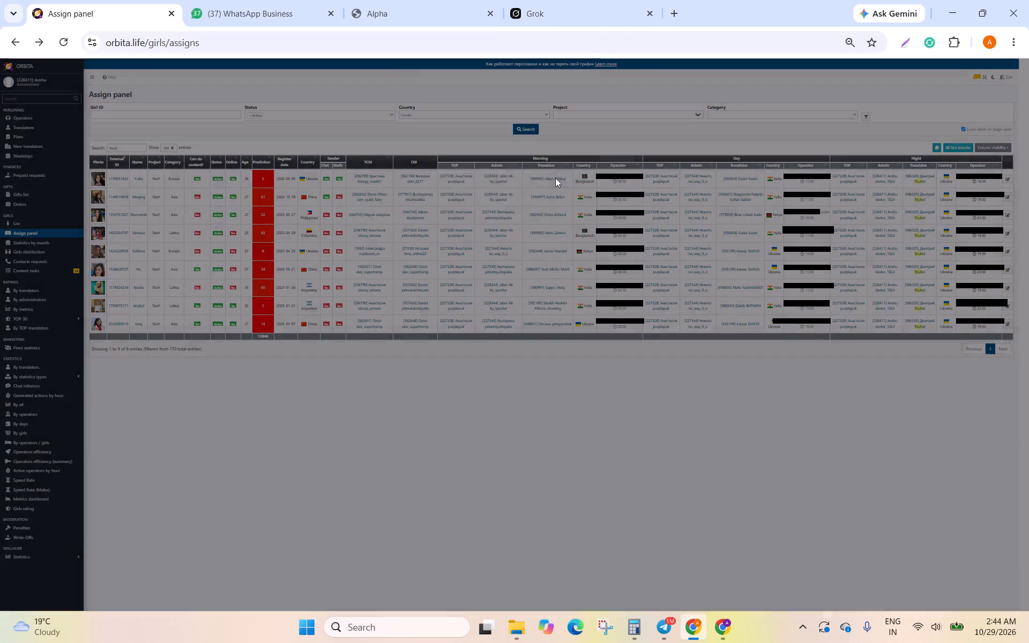
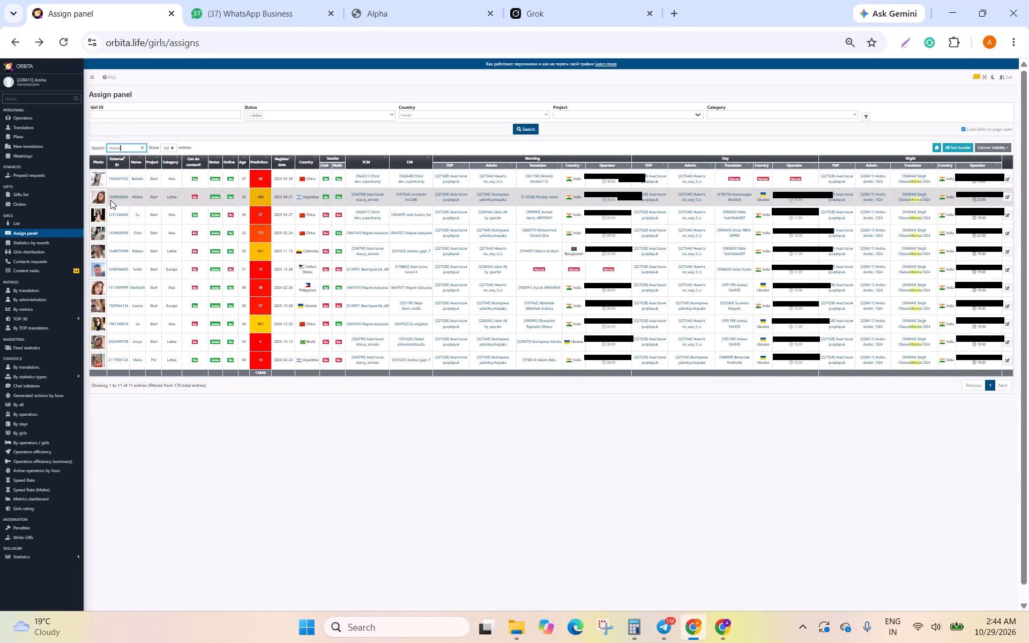
Copy the rows of the Argentina profile Melina and the China profile Su into the Girls field of a fast transfer.
drag(108, 192, 156, 206)
right_click(151, 199)
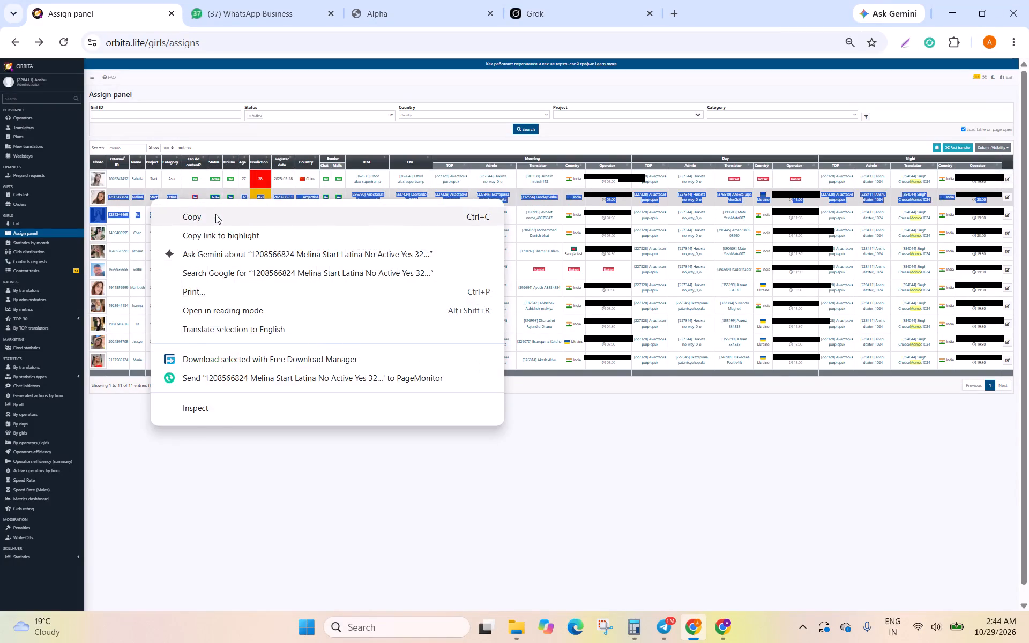
click(215, 214)
click(976, 149)
click(965, 149)
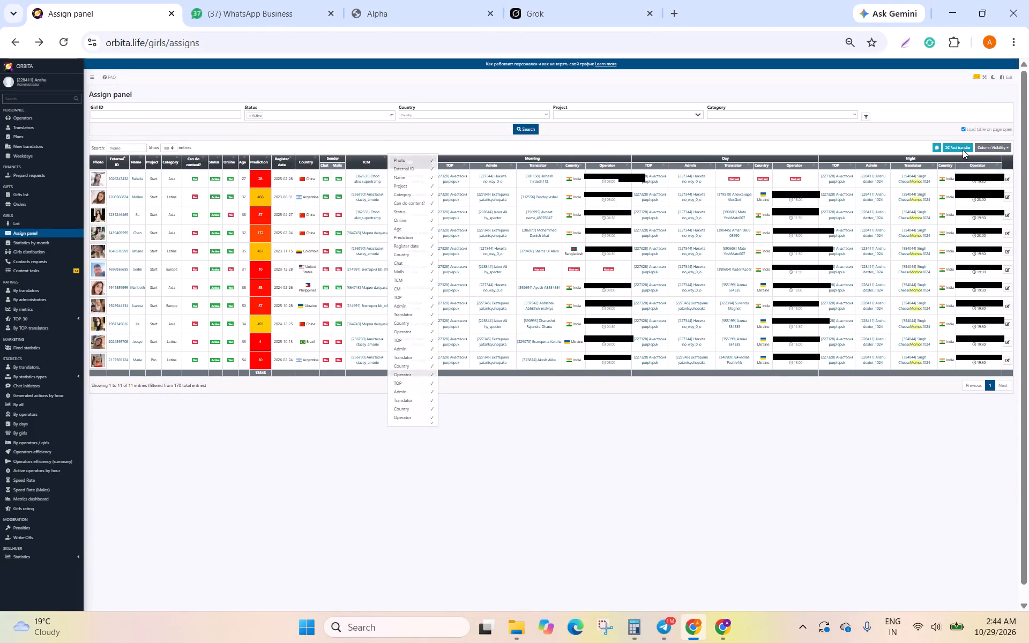
click(960, 148)
right_click(520, 126)
click(555, 279)
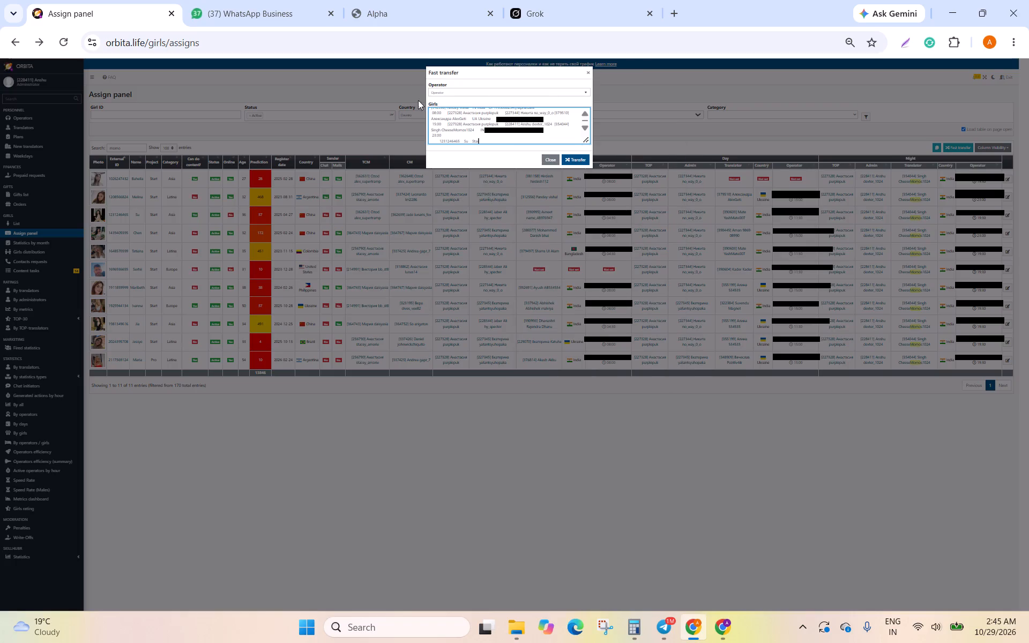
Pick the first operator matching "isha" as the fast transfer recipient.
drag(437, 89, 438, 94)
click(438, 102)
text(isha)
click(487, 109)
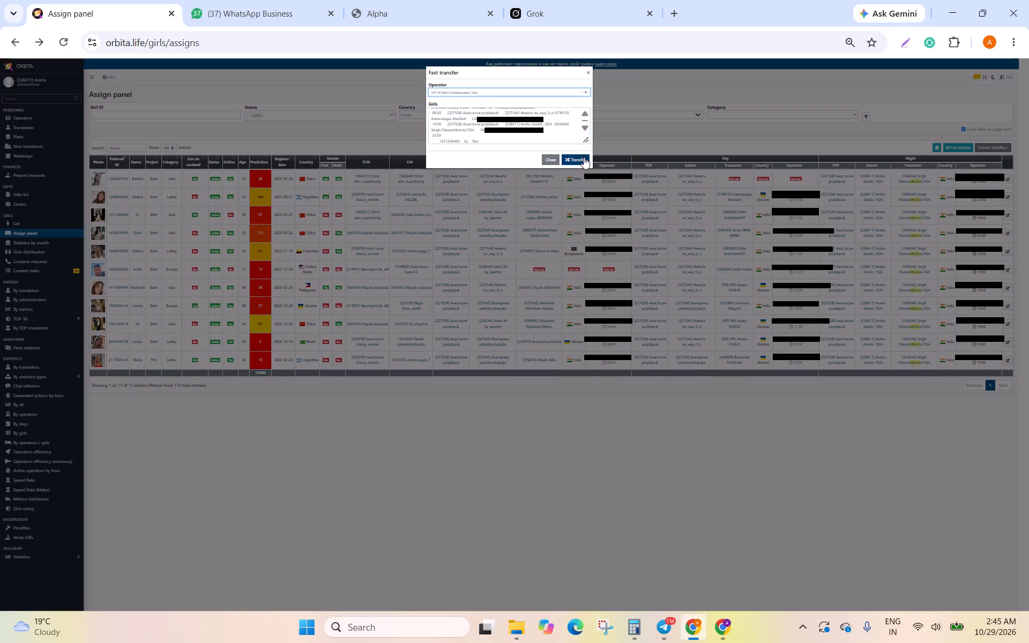
Set the last operator matching "san" as recipient, transfer the Melina and Su profiles, and close the fast transfer.
click(457, 94)
click(451, 104)
text(san)
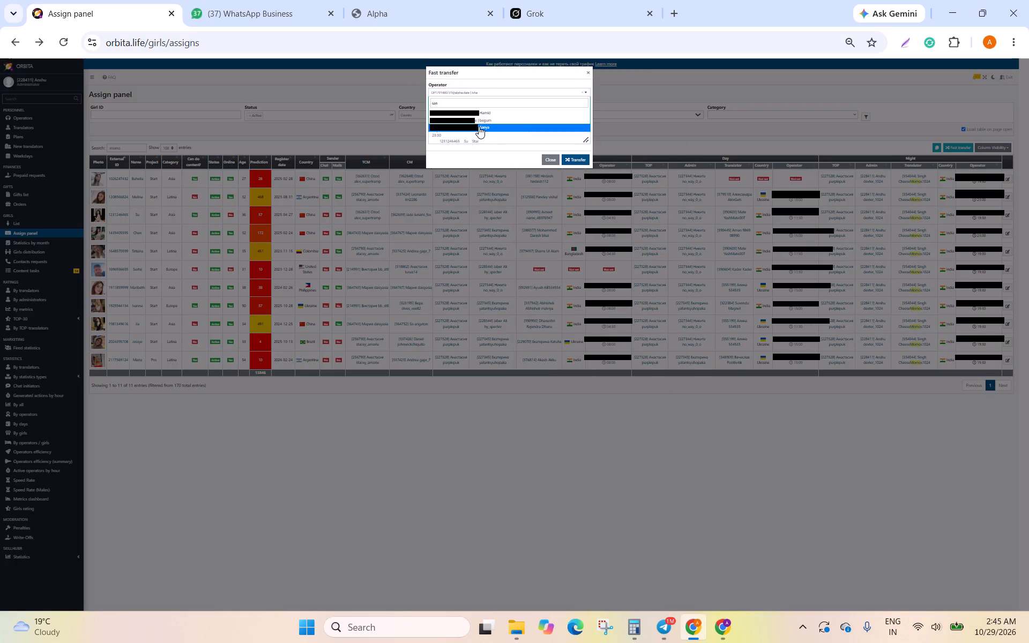
click(479, 126)
click(569, 159)
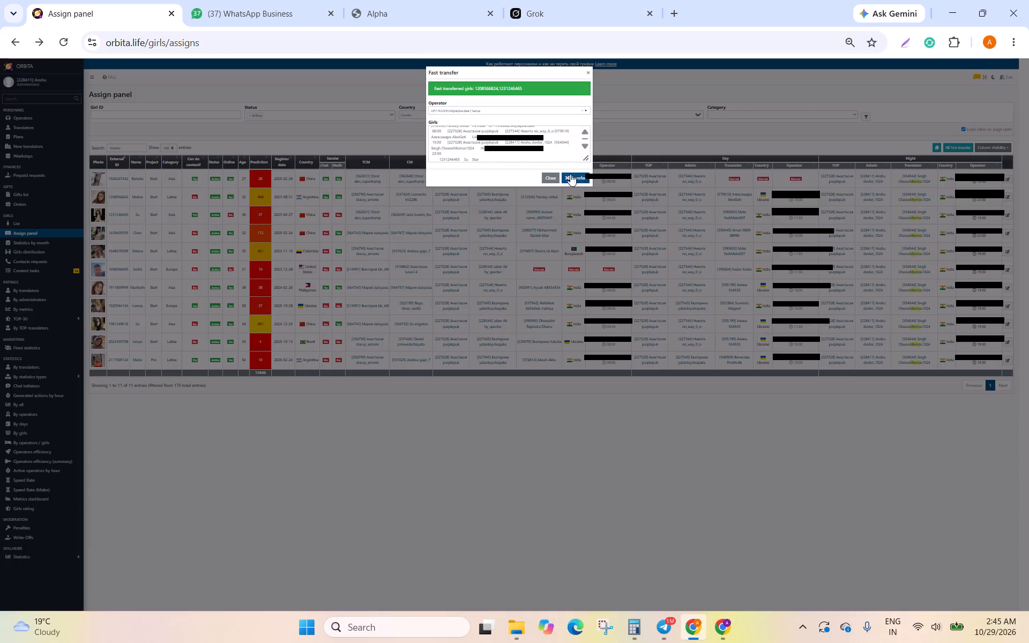
click(538, 175)
click(551, 176)
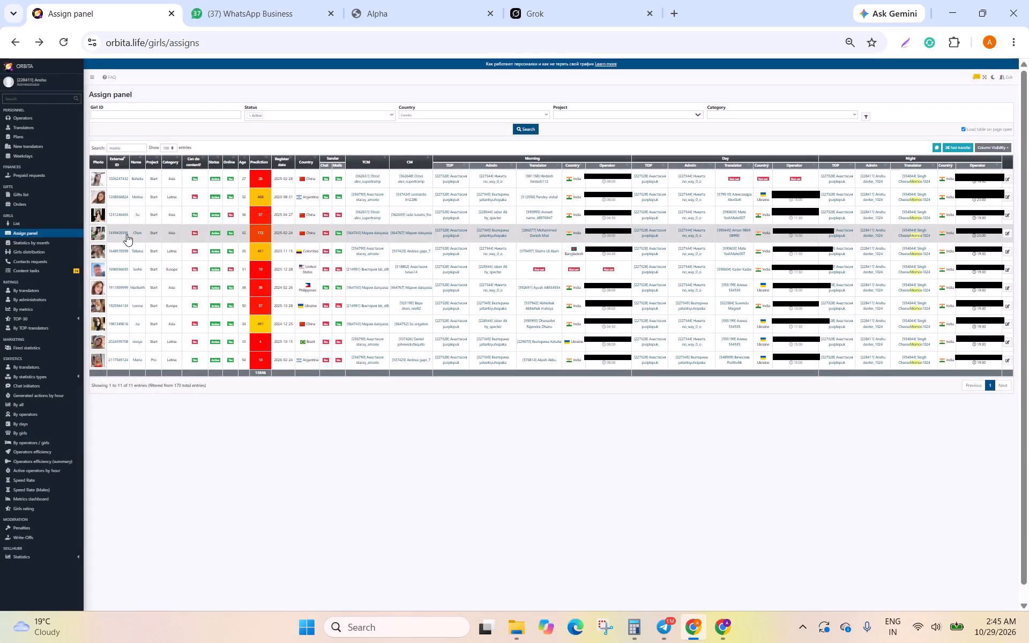
Fast transfer the China profile Chen to the operator matching "mig" and close the transfer window.
drag(108, 226, 174, 234)
right_click(158, 238)
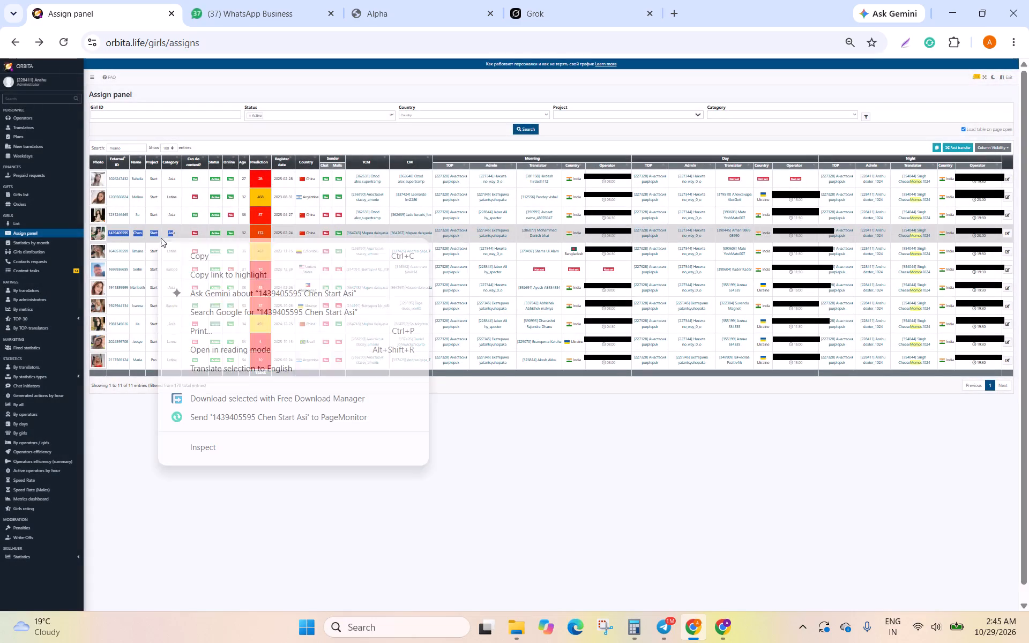
click(206, 256)
click(957, 149)
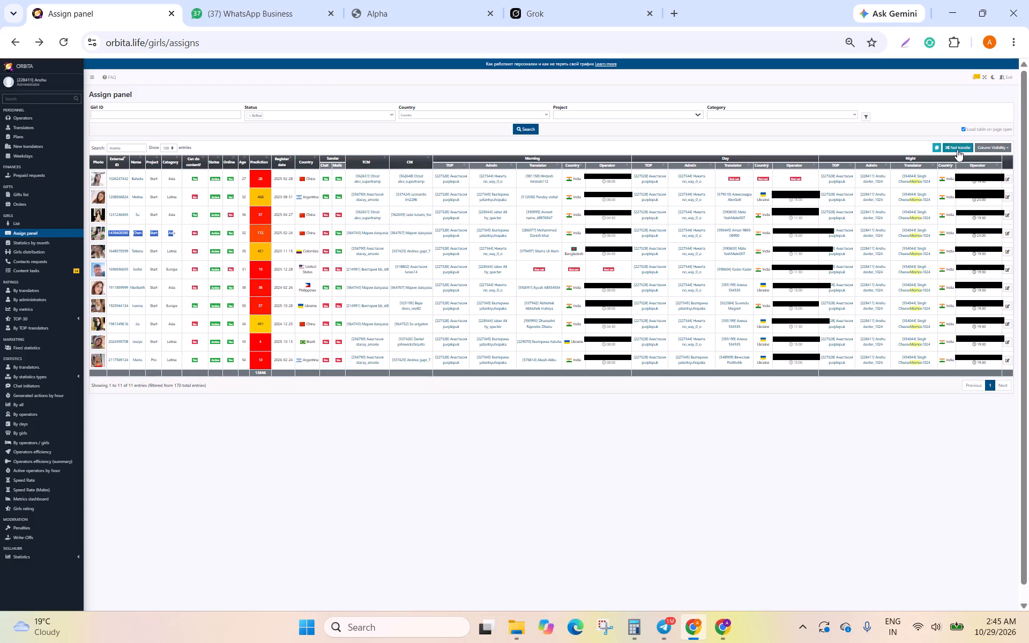
right_click(513, 118)
click(549, 257)
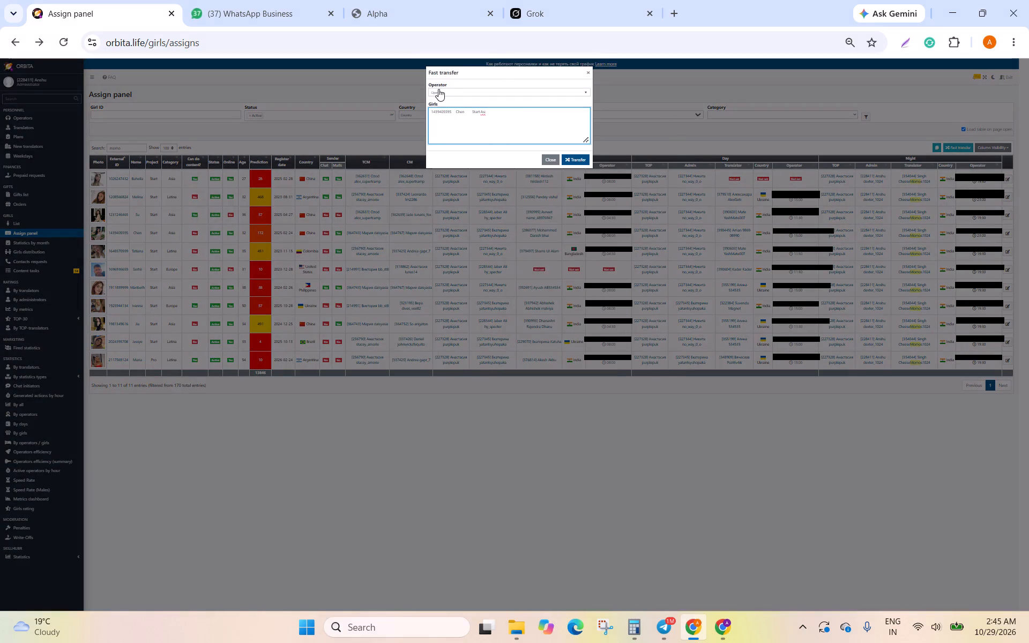
drag(438, 89, 439, 96)
click(439, 104)
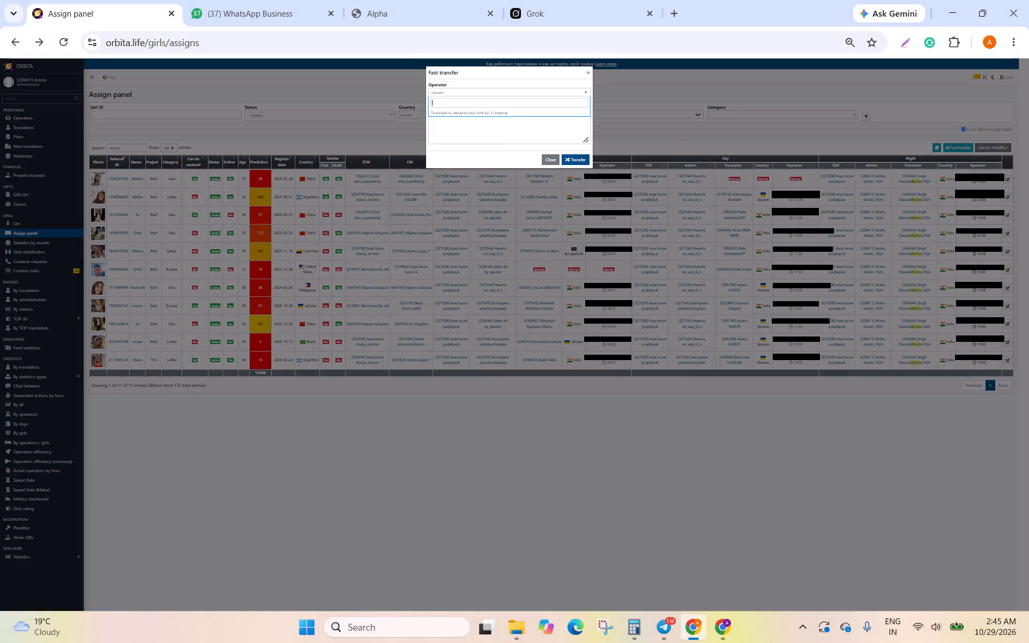
text(mig)
click(458, 114)
click(566, 156)
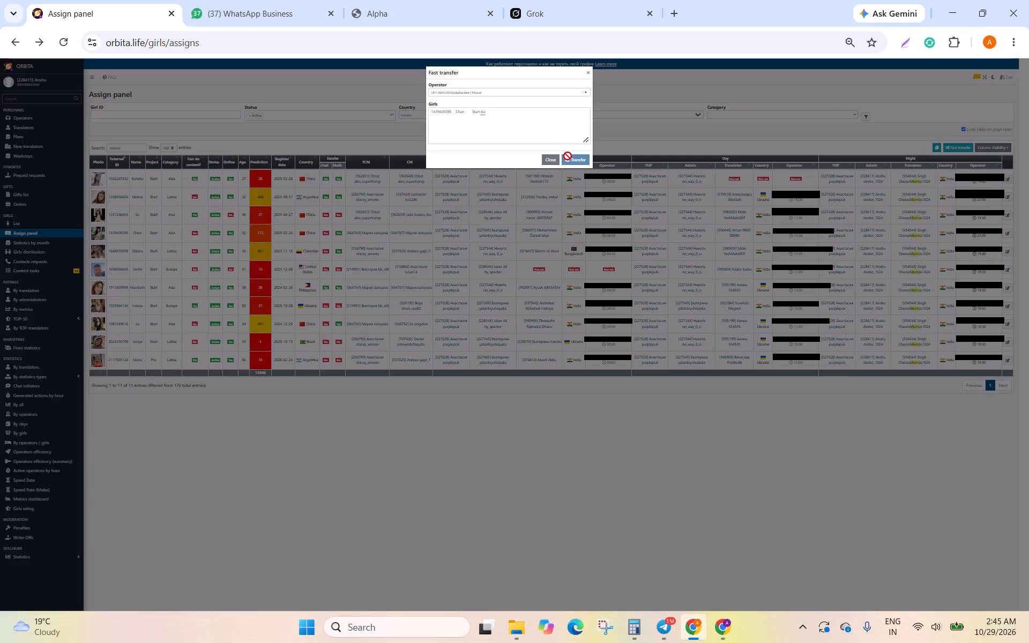
click(553, 173)
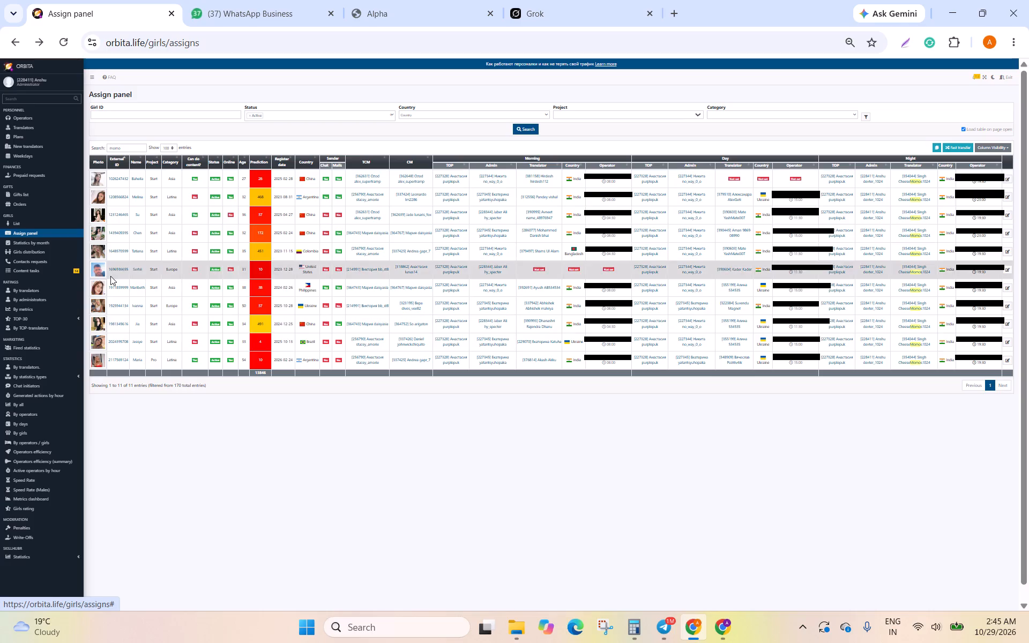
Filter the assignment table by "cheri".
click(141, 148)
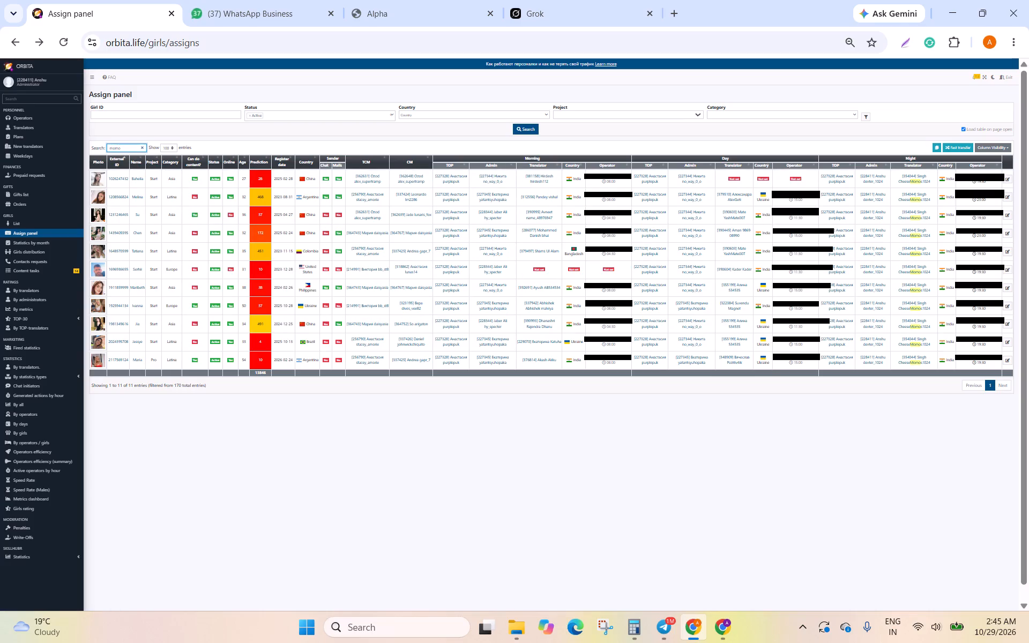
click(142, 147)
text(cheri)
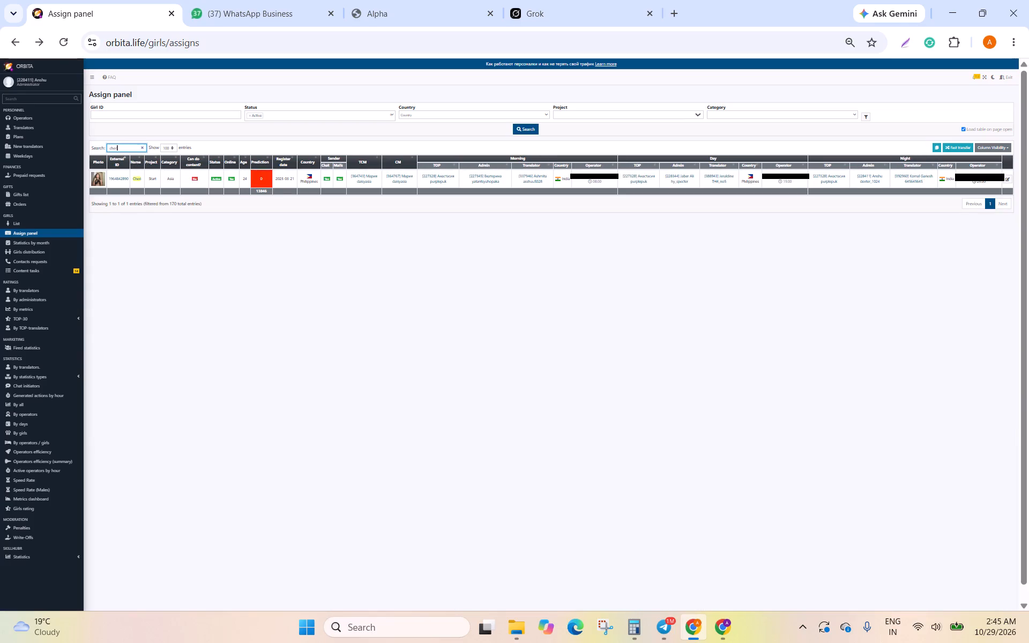
Filter by "chen", assign that profile's night shift to the translator matching "mig" with the operator account offered, and save.
click(142, 146)
text(chen)
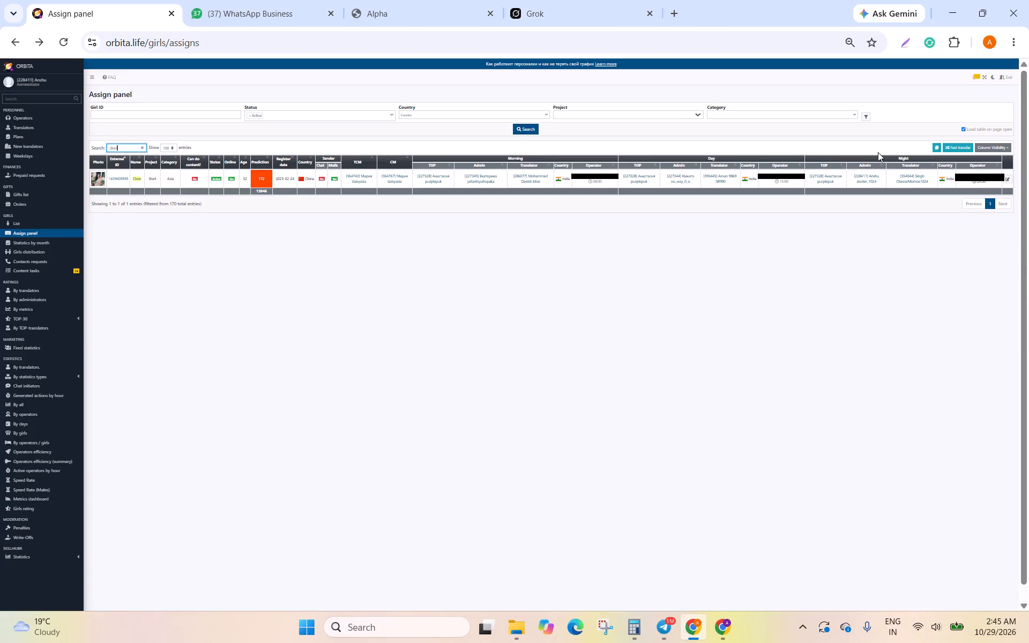
click(1005, 180)
click(464, 149)
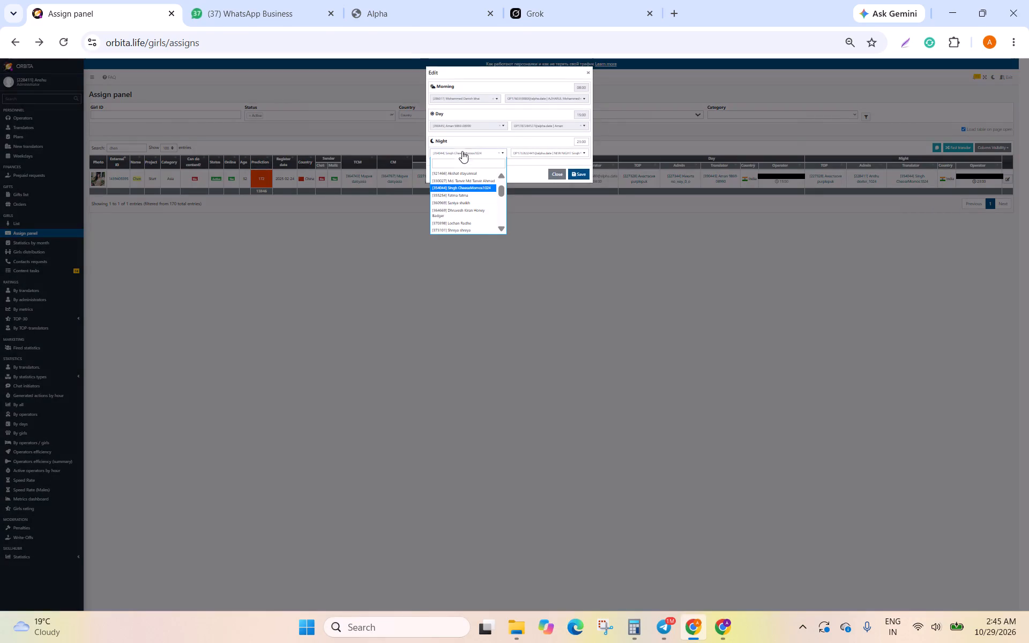
click(455, 164)
text(mig)
click(478, 175)
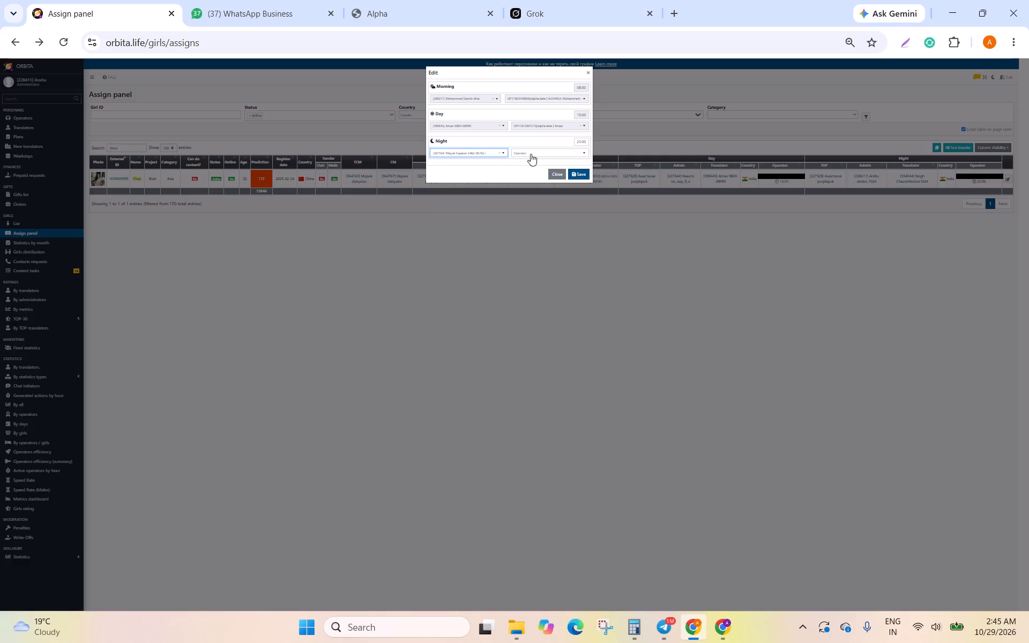
click(531, 153)
click(534, 170)
click(579, 169)
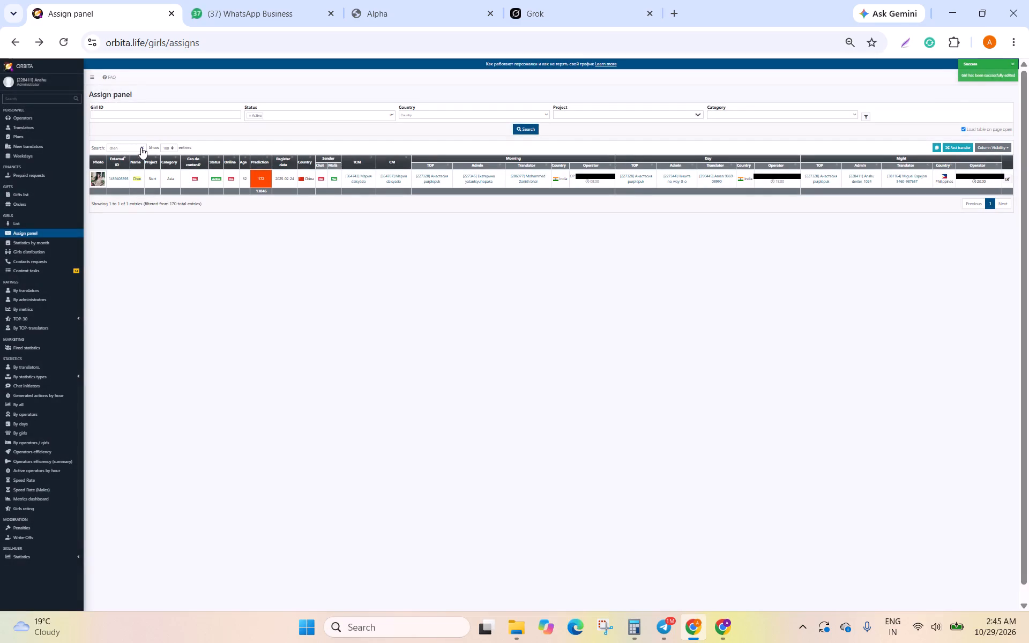
Filter the table by "mig" and check the shift assignments of the first-row Colombia profile, closing its editor without changes.
click(141, 147)
text(mig)
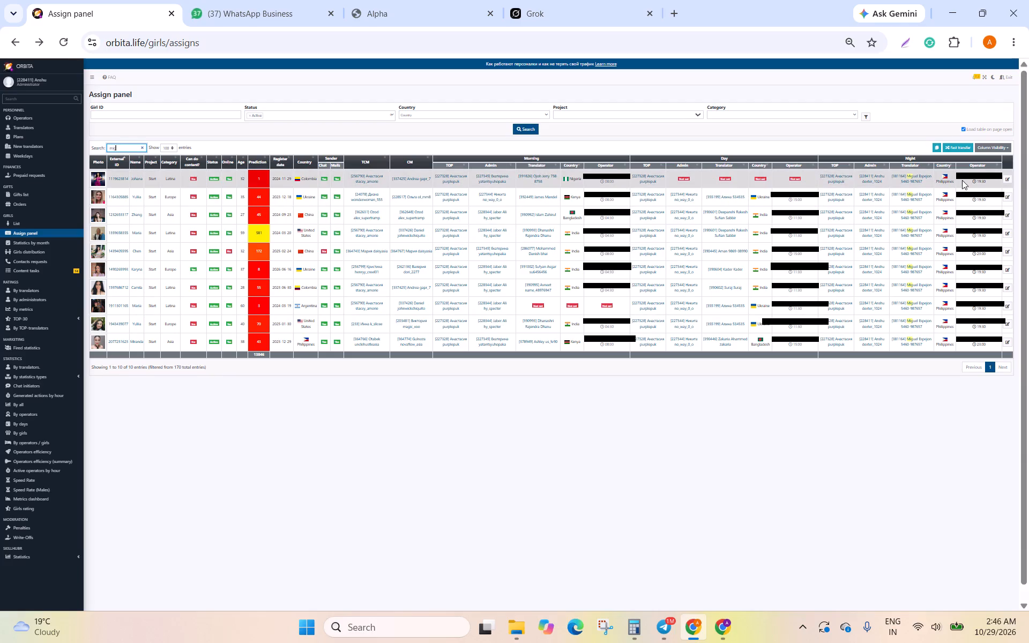
click(1008, 175)
click(438, 123)
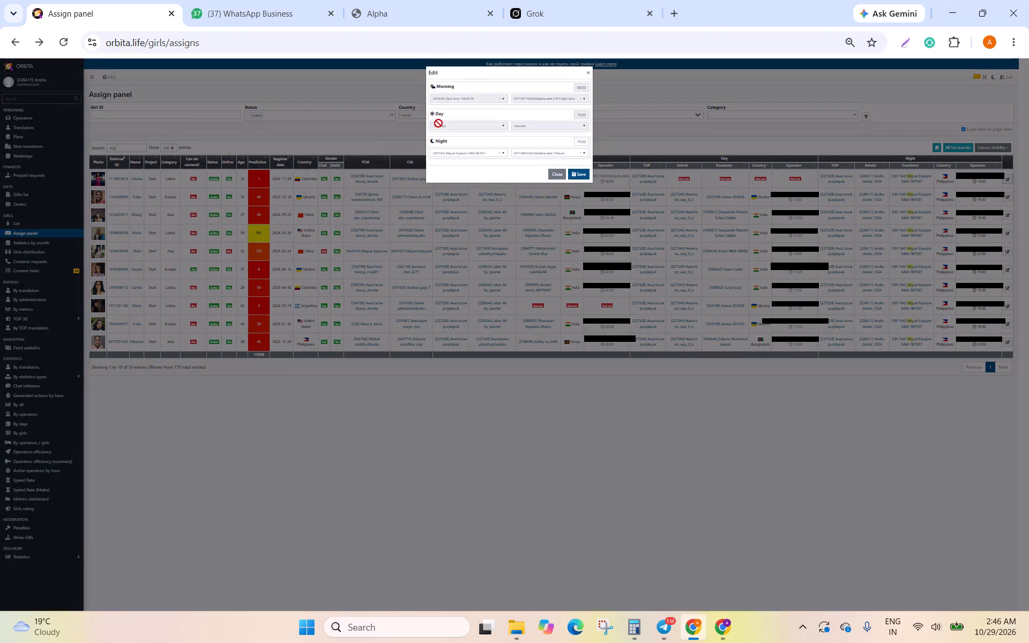
click(559, 169)
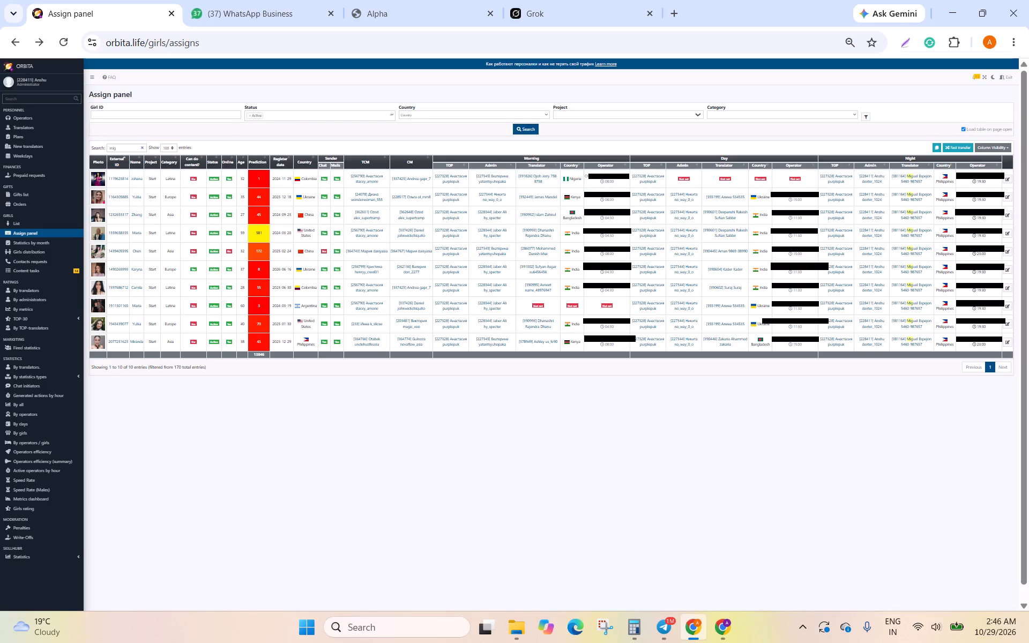
Review the profiles filtered by "momo", followed by those filtered by "parul".
click(143, 147)
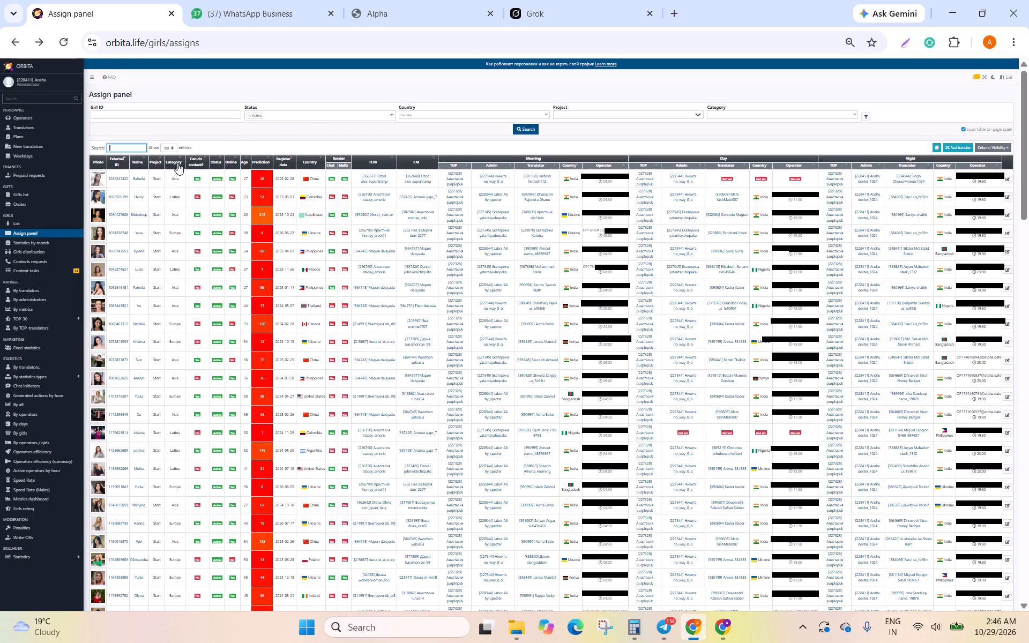
text(momo)
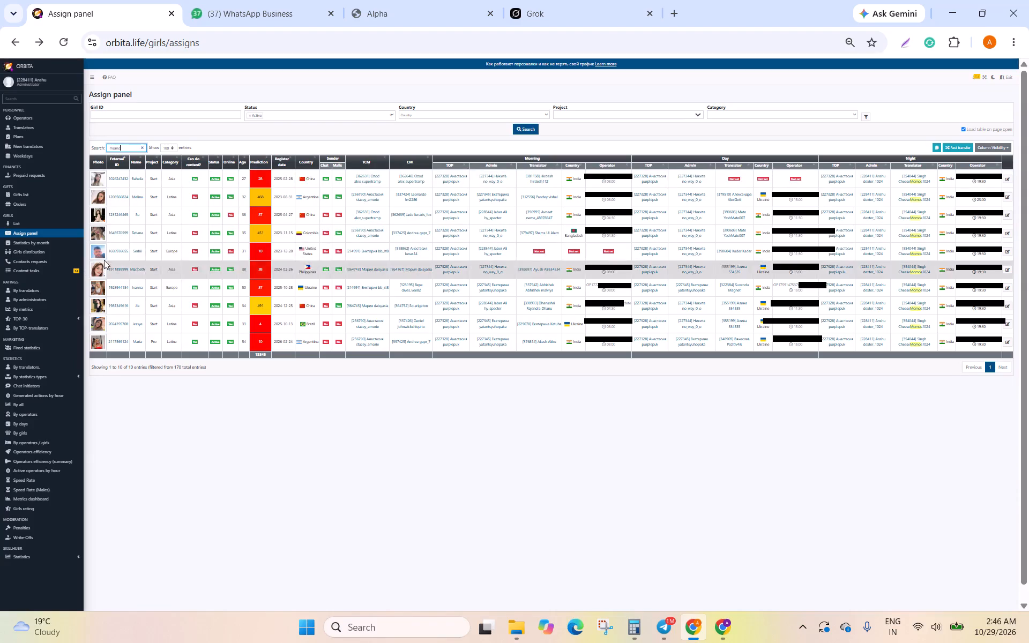
click(143, 147)
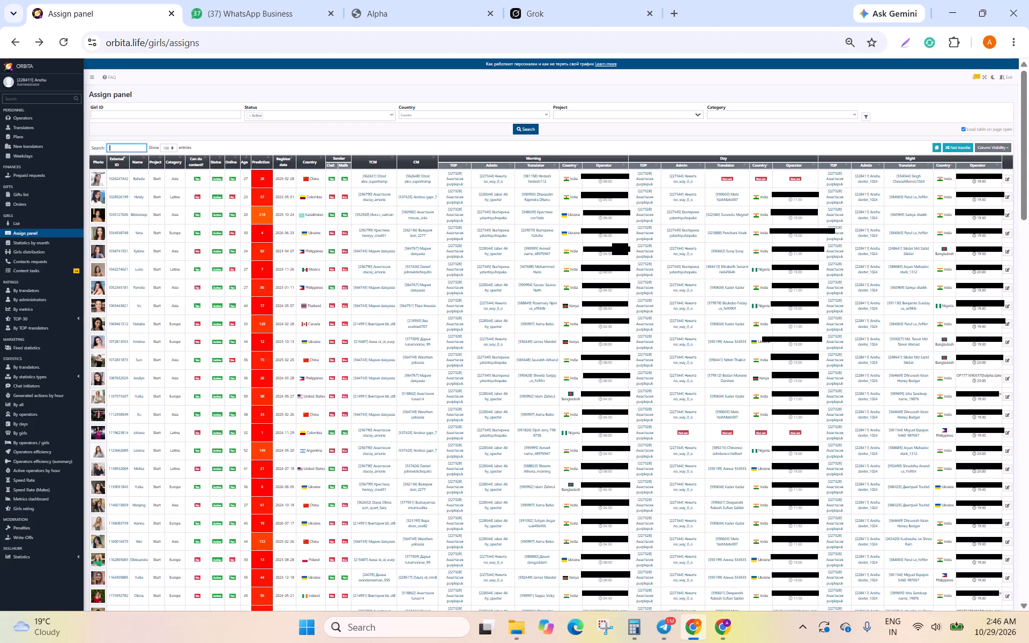
text(parul)
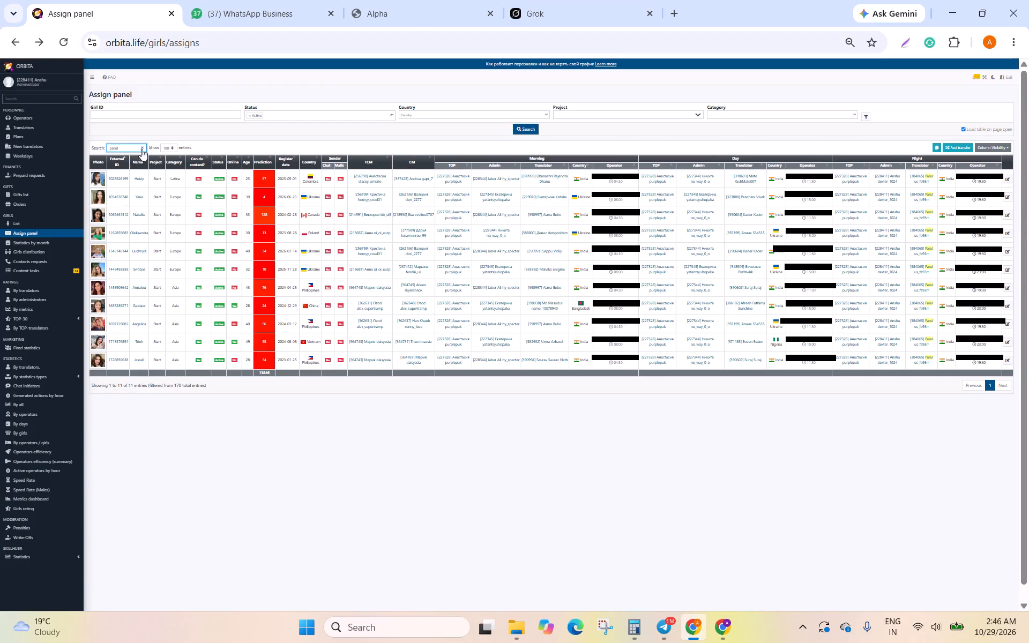
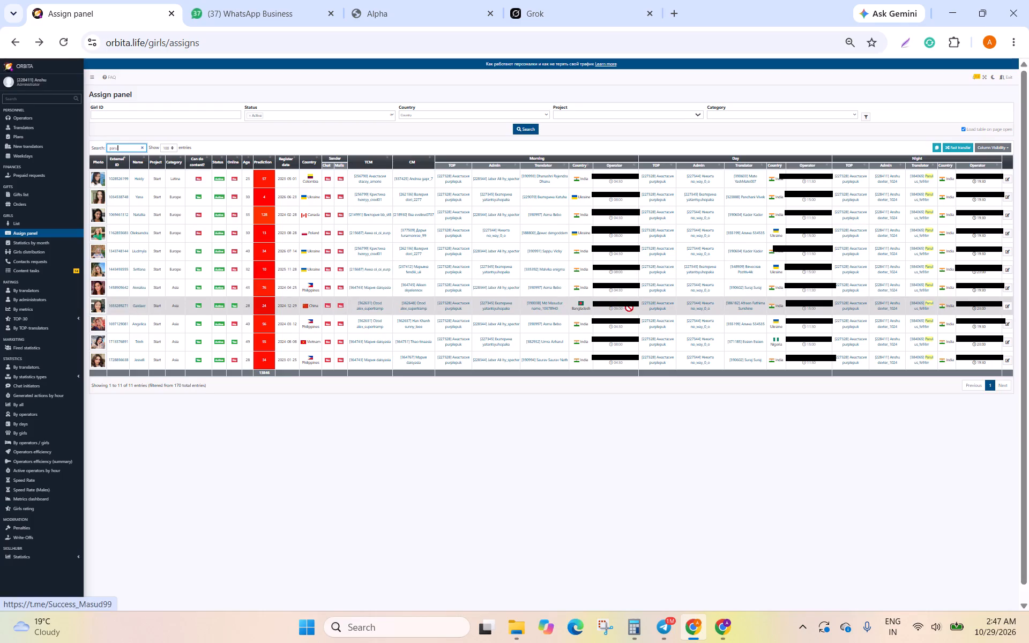
Check the night-shift assignment of the China profile in the "parul" results, closing its editor without saving.
click(1005, 304)
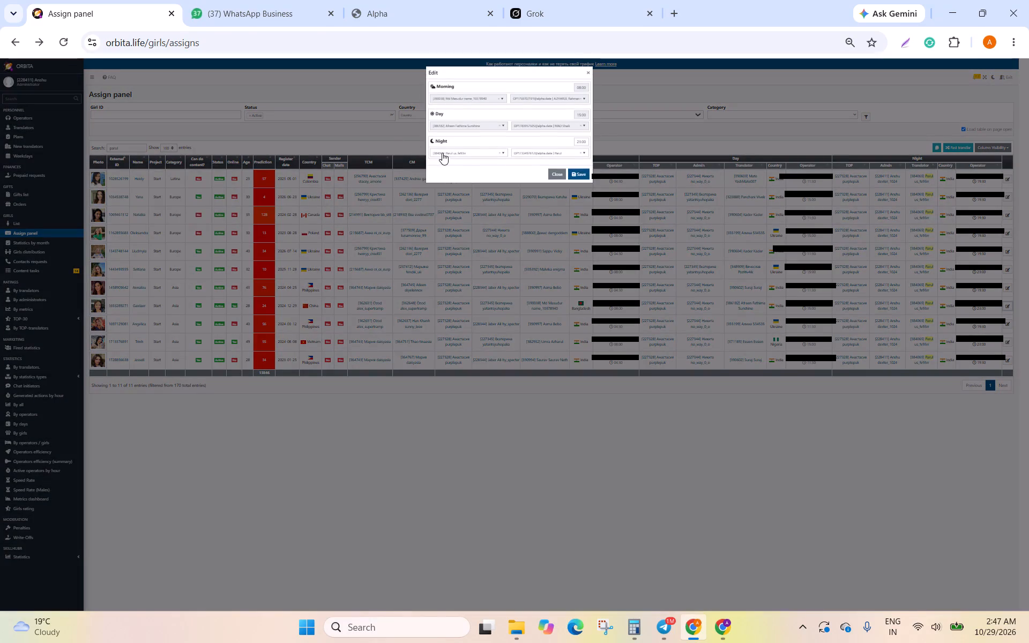
click(443, 155)
click(560, 176)
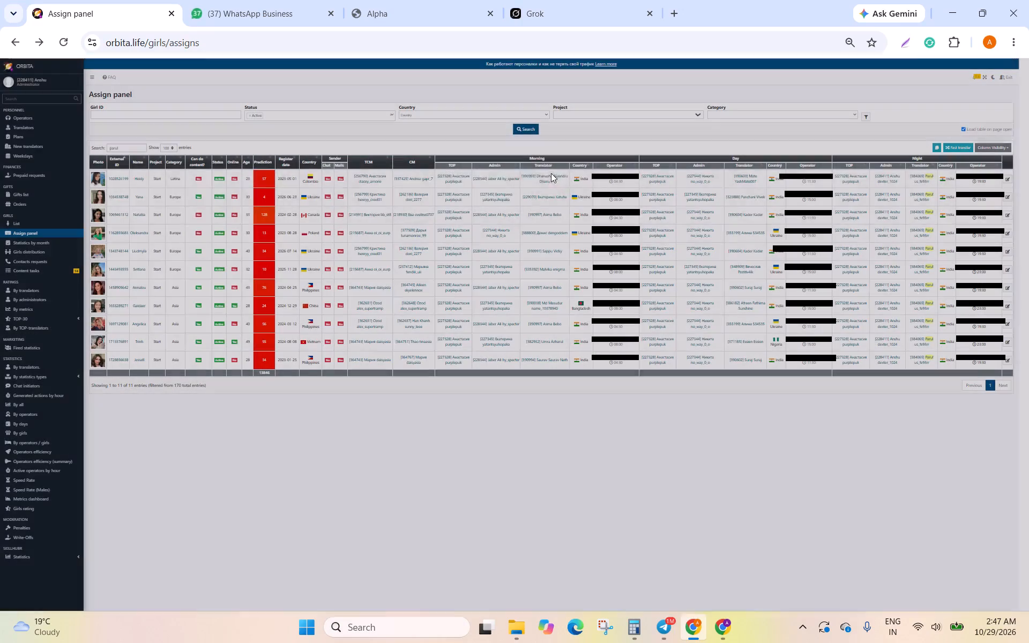
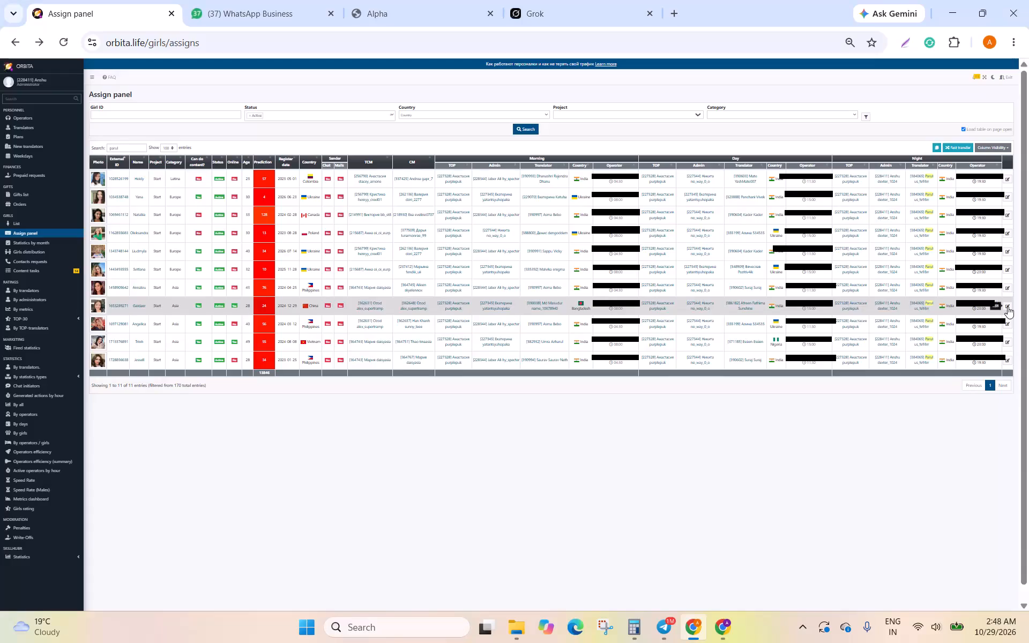
Check the night translator options for the China profile in the "parul" results, closing its editor without saving.
click(1008, 306)
click(454, 154)
click(450, 169)
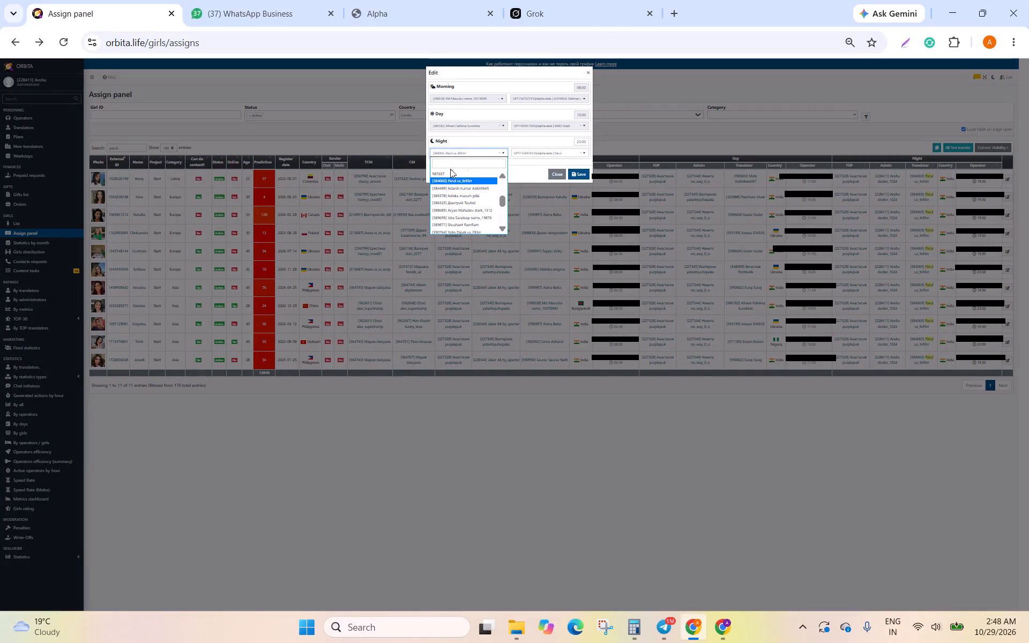
click(450, 166)
click(560, 173)
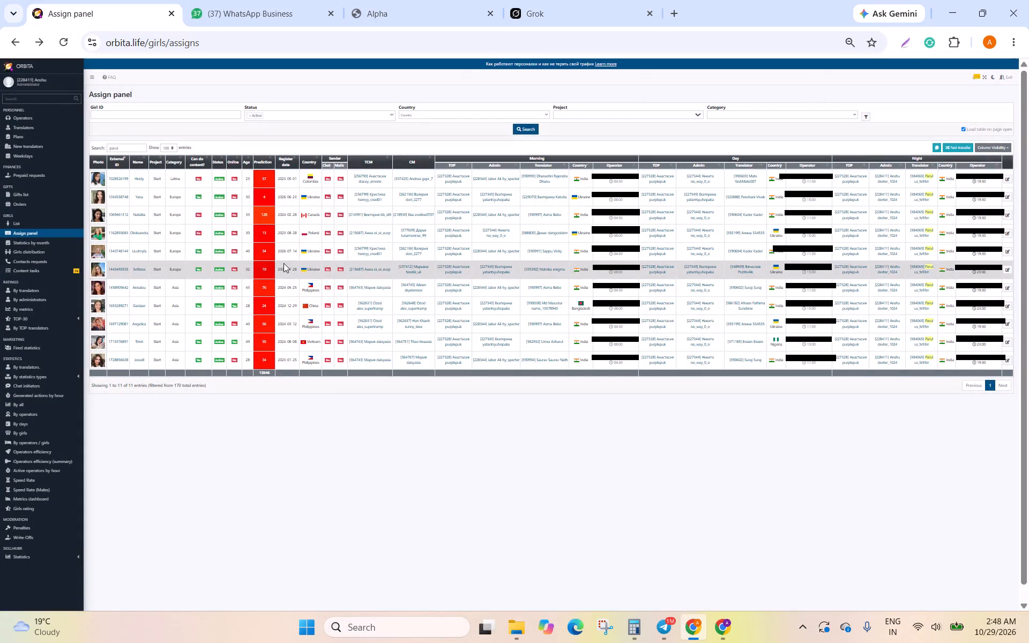
View the first few studio photos of the sixth-row Ukraine profile, and close its details.
click(122, 268)
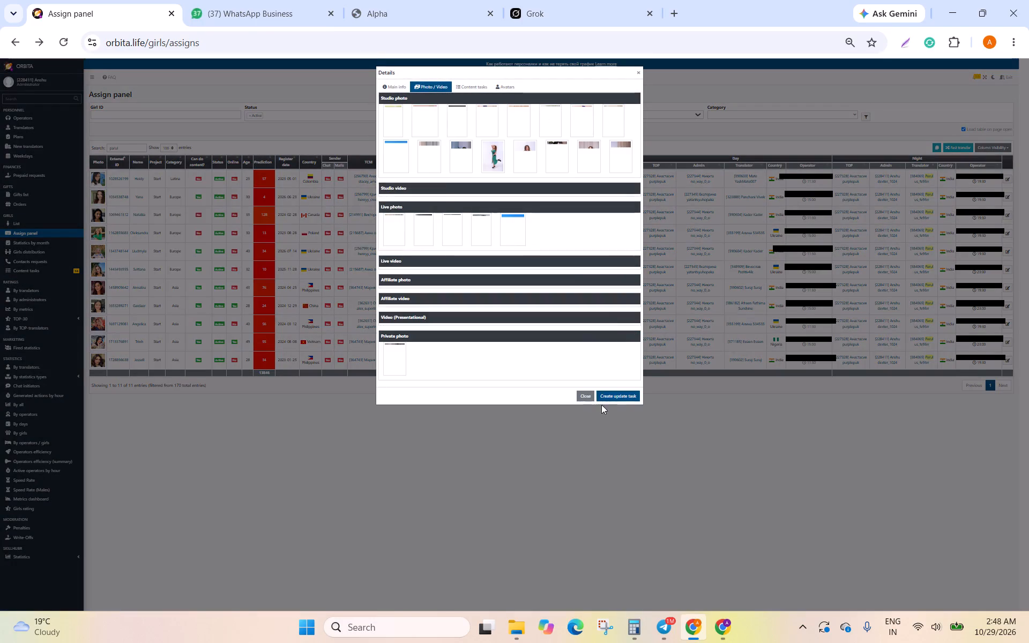
click(399, 121)
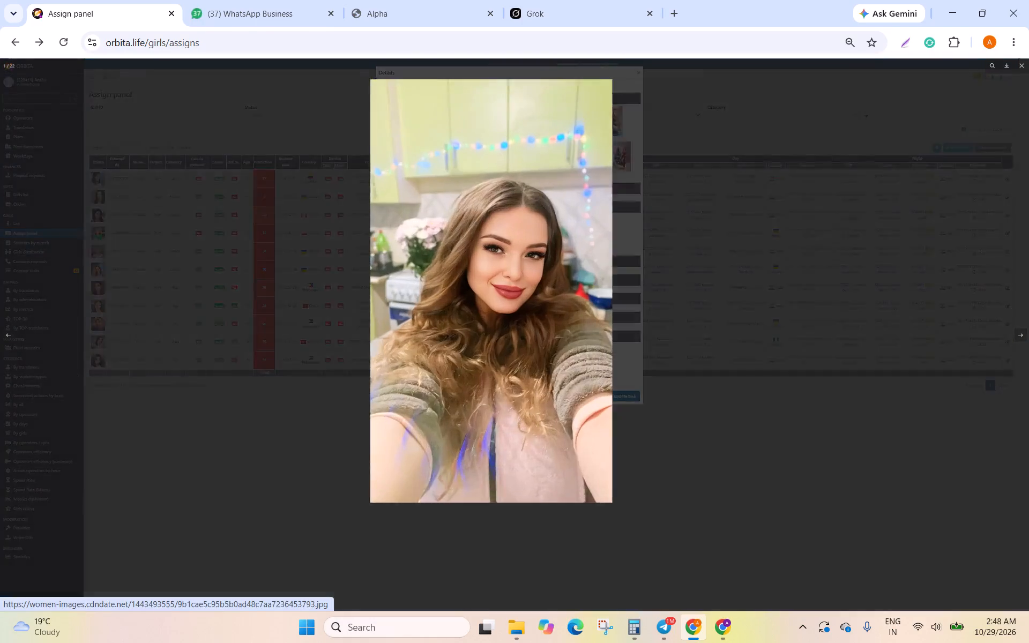
double_click(1022, 342)
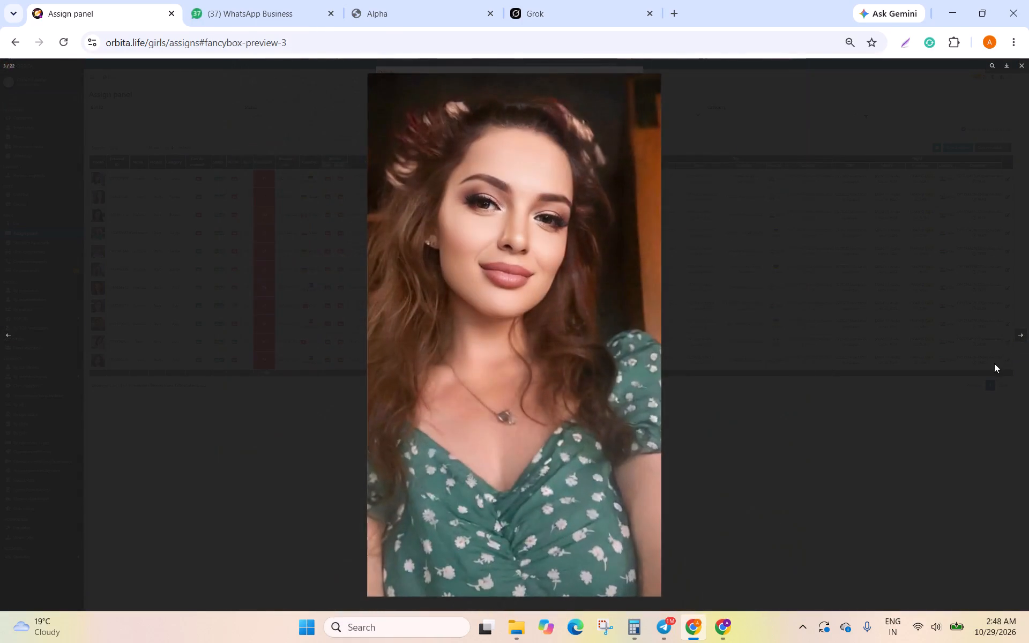
click(983, 373)
click(585, 397)
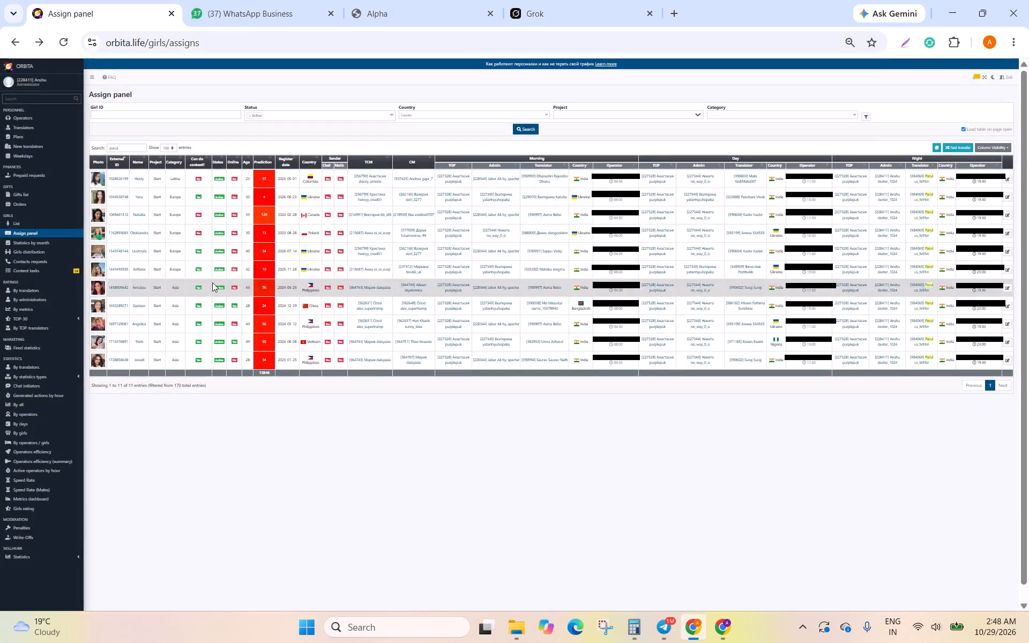
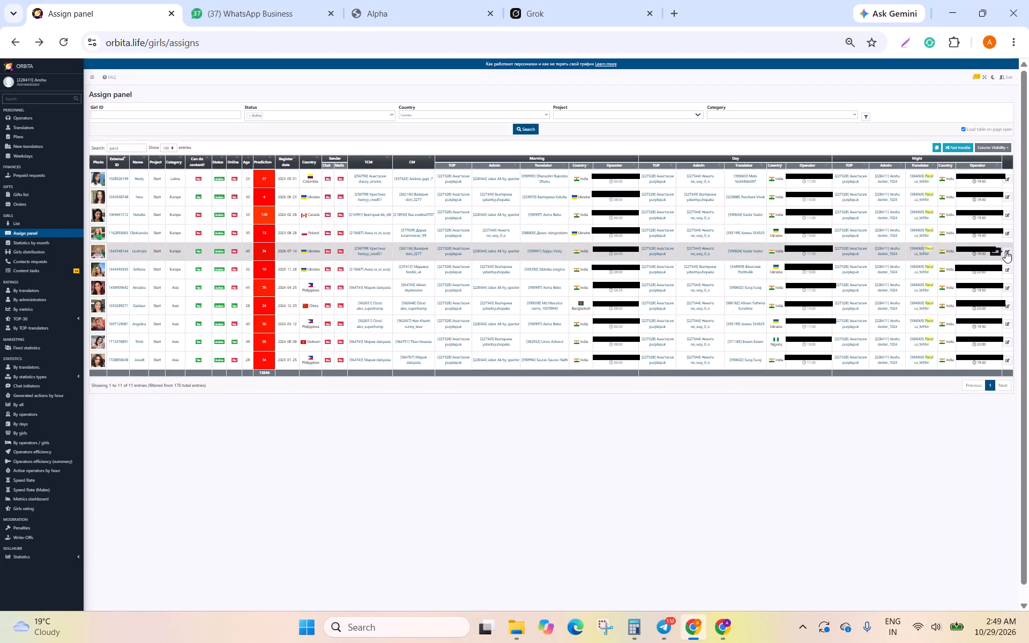
Reassign Yana's night shift in the "parul" results to the last translator matching "moh", with that translator's available operator, and save.
click(1007, 199)
click(454, 151)
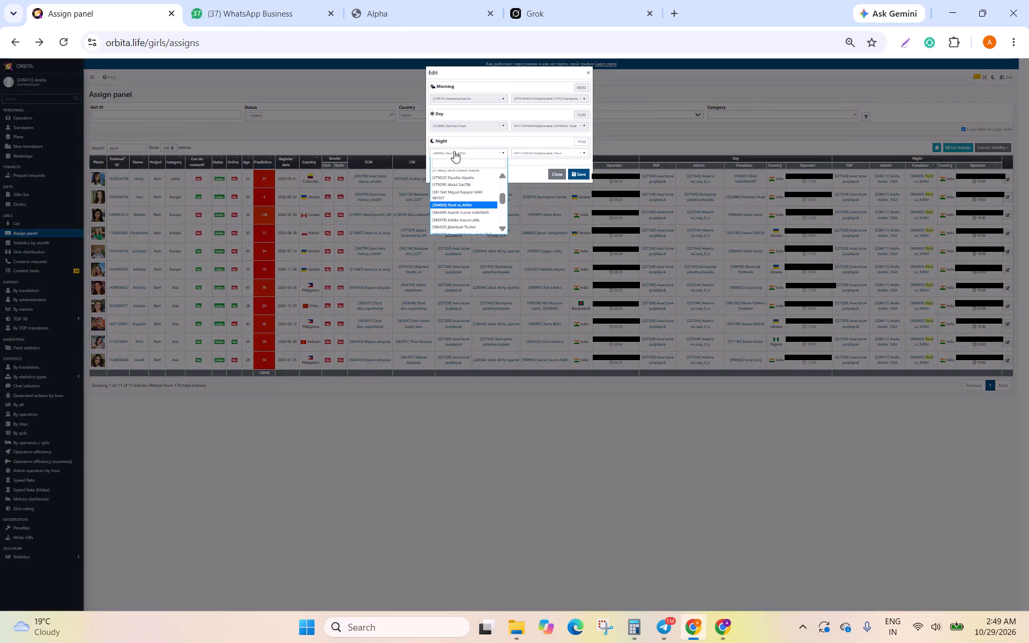
click(436, 169)
click(453, 141)
click(447, 153)
double_click(444, 158)
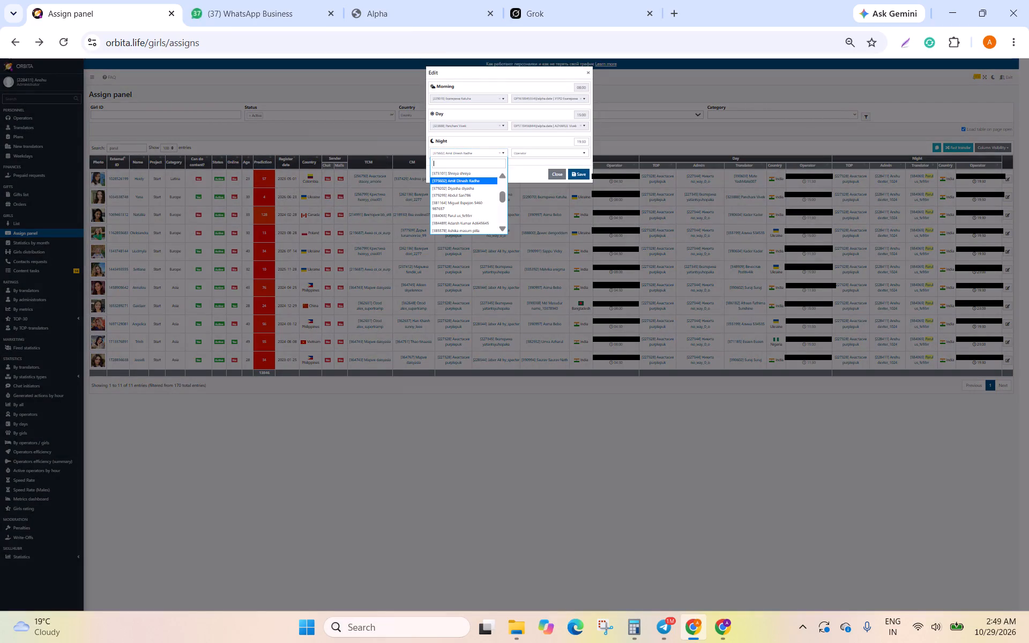
key(m)
key(o)
key(h)
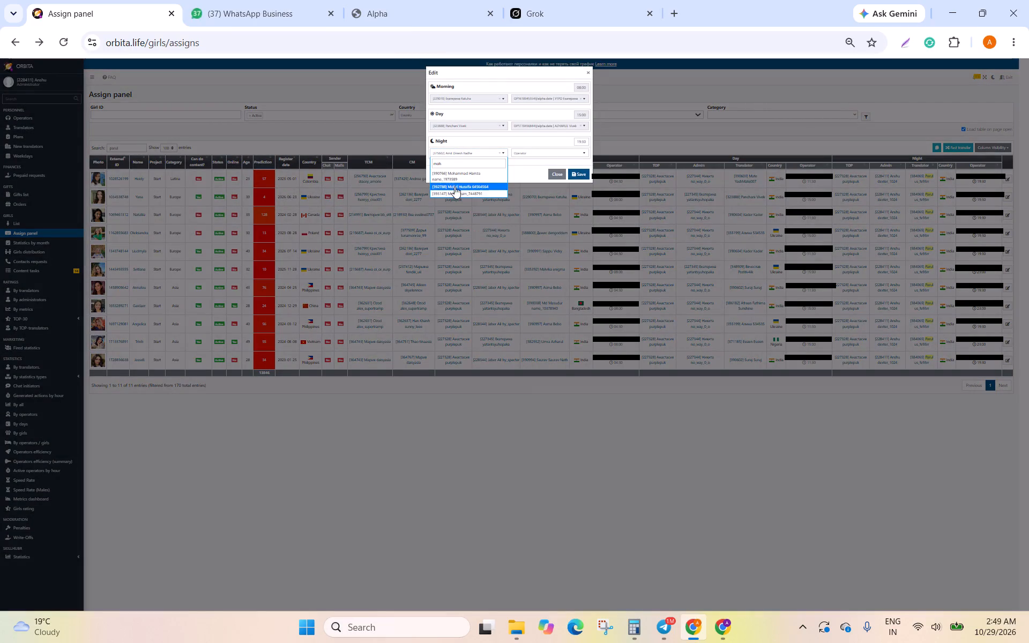
click(469, 193)
click(524, 153)
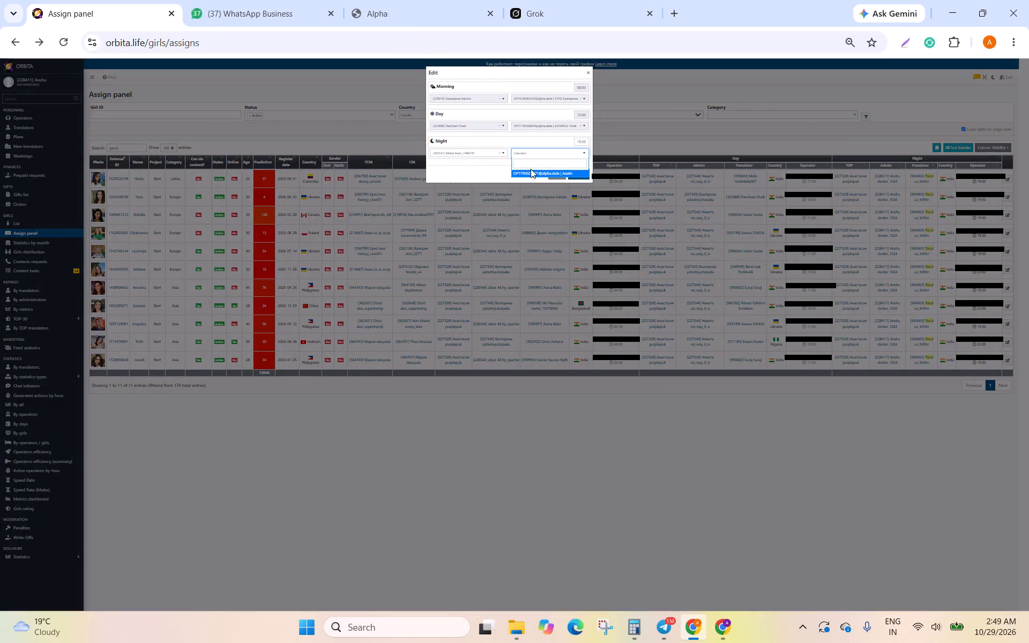
click(533, 176)
click(583, 172)
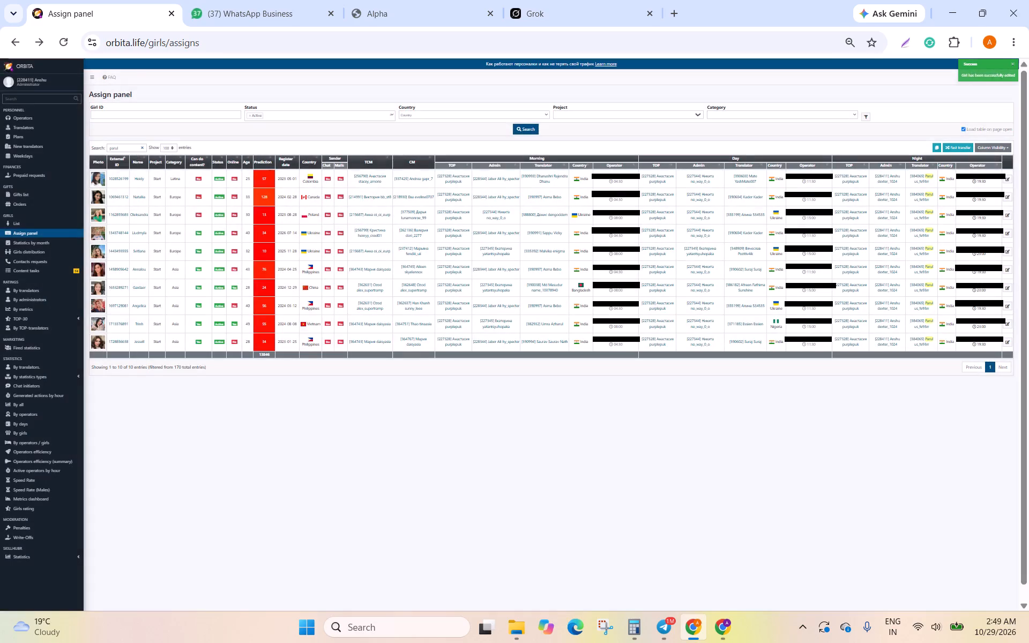
Filter assignments by "momo" and reassign the Ukraine profile's night shift to the last "moh" translator match and their operator, saving the change.
click(142, 148)
text(momo)
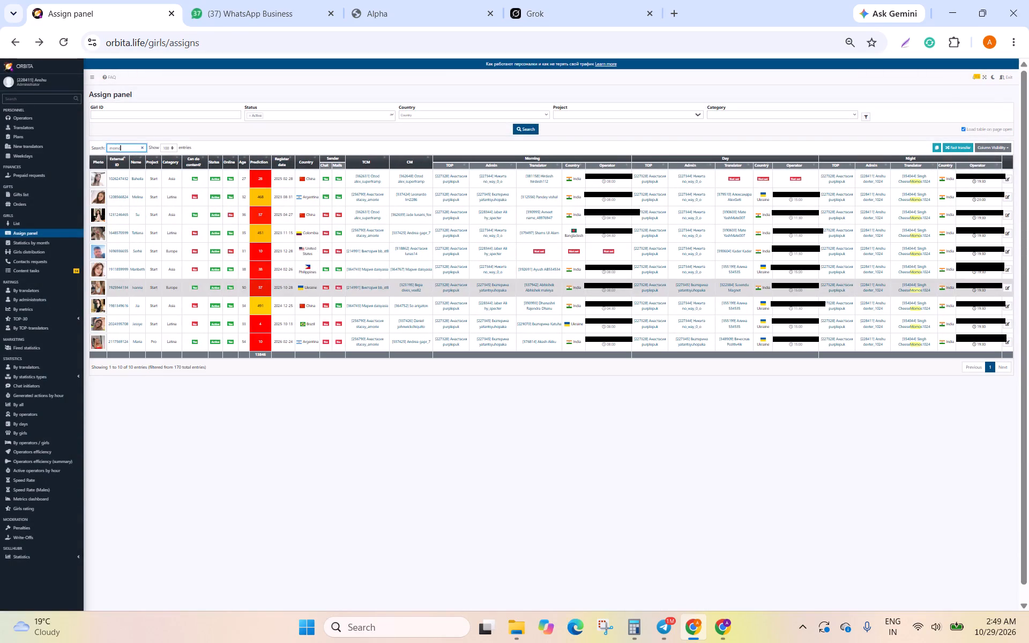
click(1006, 287)
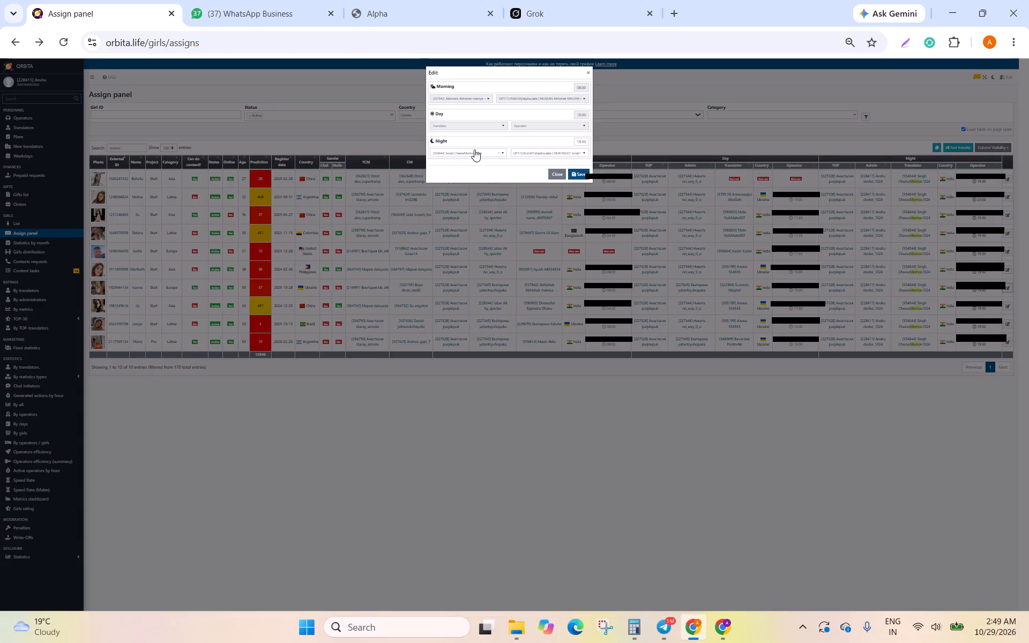
click(474, 149)
click(450, 162)
key(m)
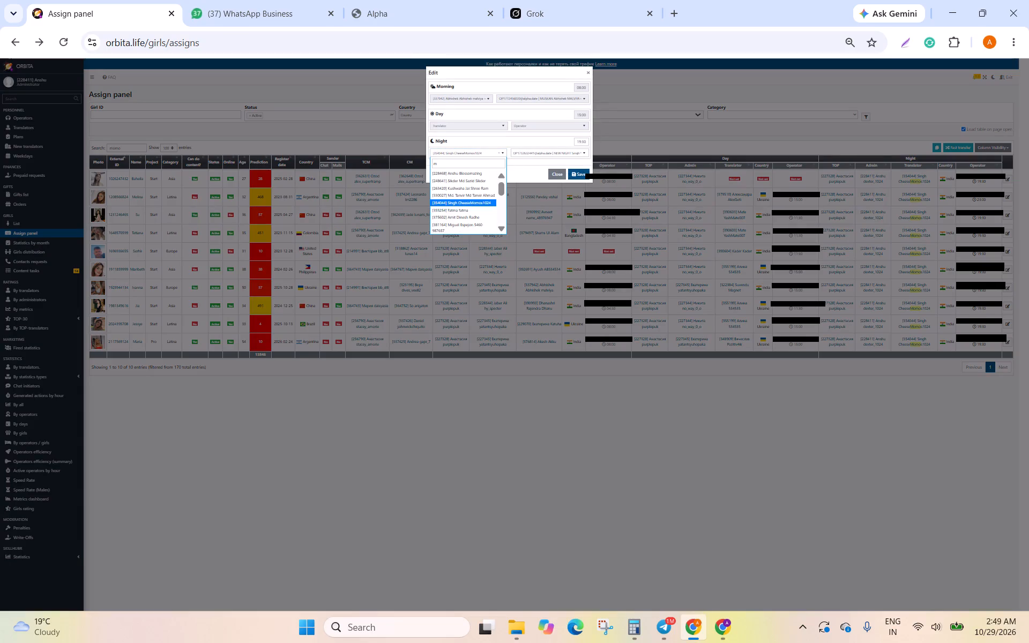
key(BackSpace)
text(as)
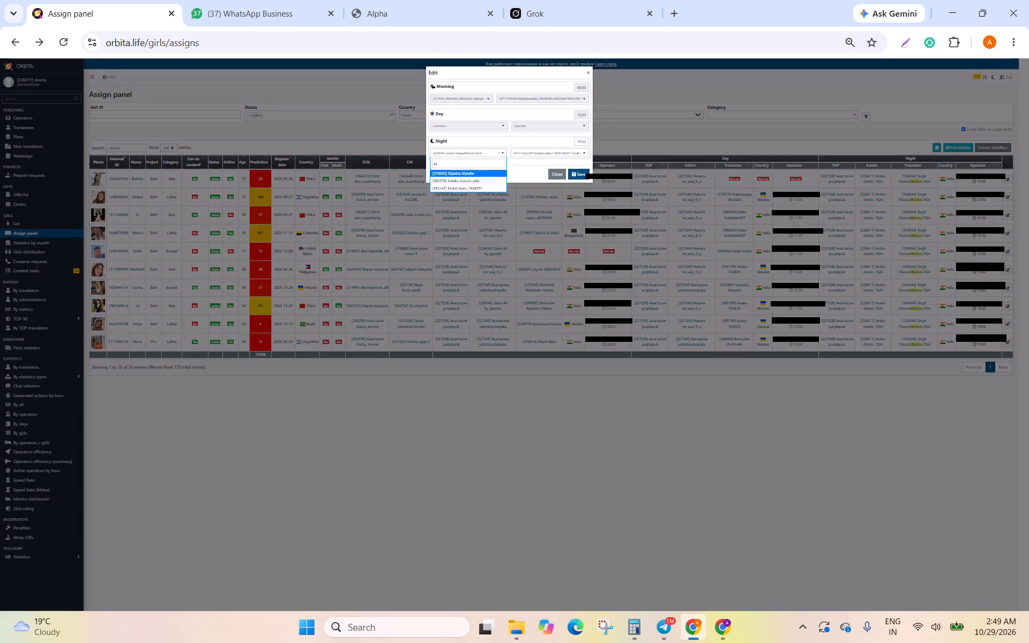
key(BackSpace)
key(BackSpace)
text(moh)
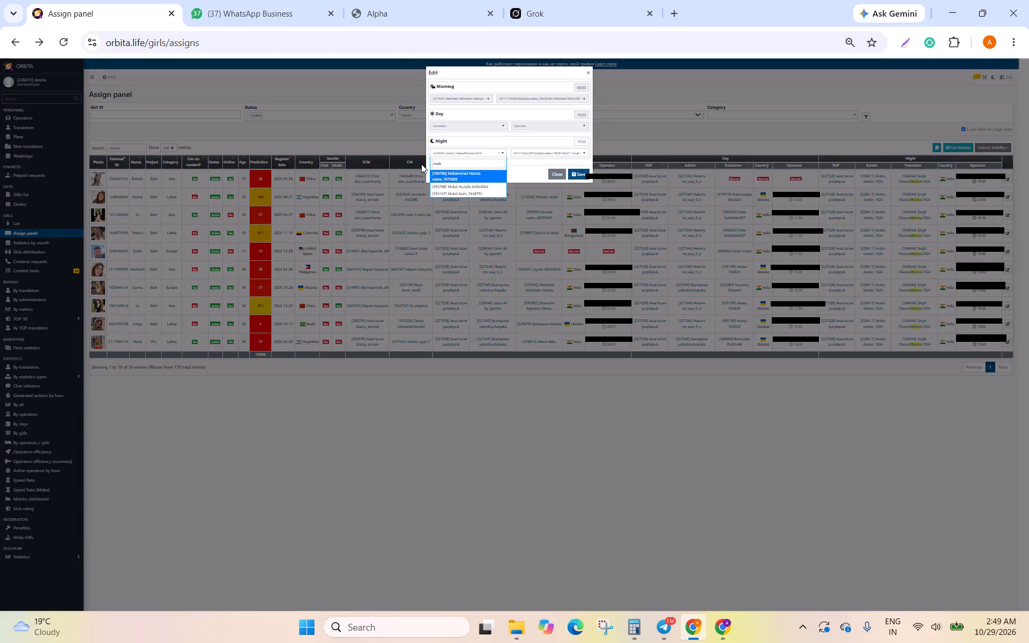
click(443, 193)
click(550, 152)
click(552, 173)
click(584, 173)
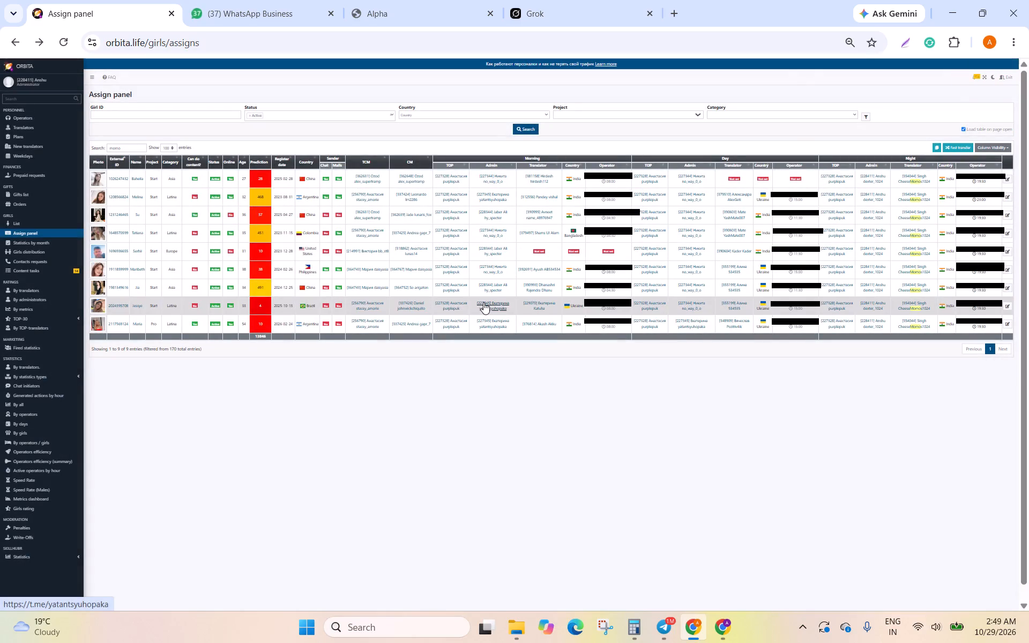
Reassign the Brazil profile's night shift to the last translator matching "moh" and their available operator, saving the change.
click(1010, 303)
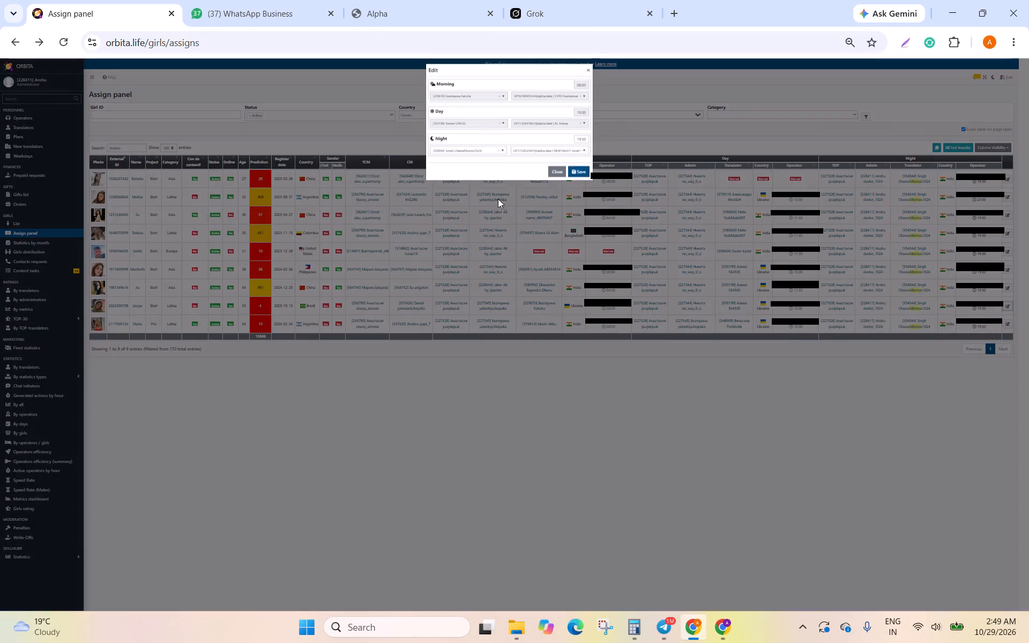
click(487, 154)
click(461, 164)
text(moh)
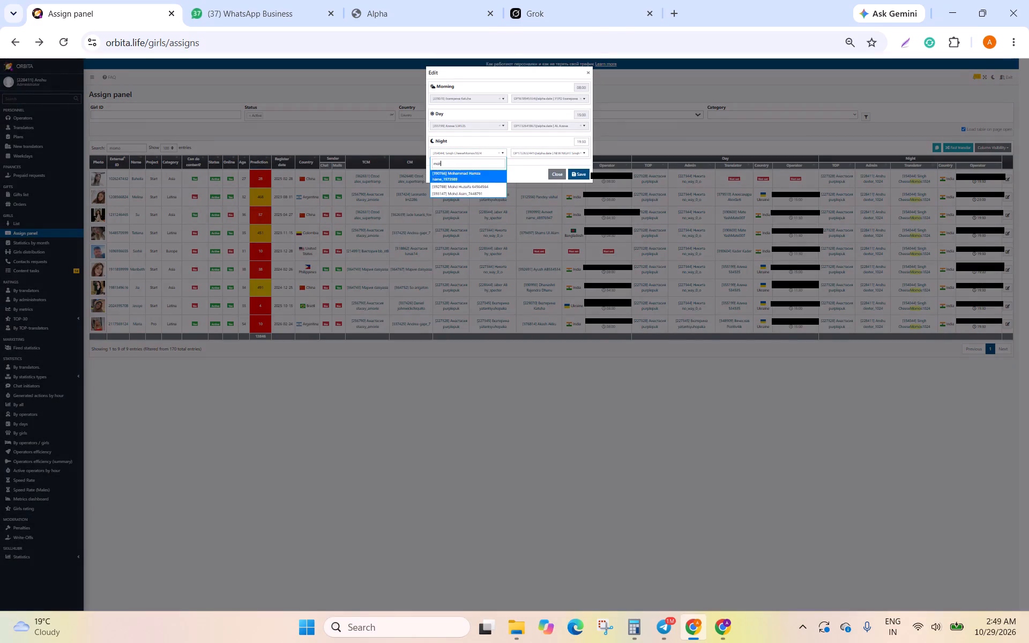
click(465, 193)
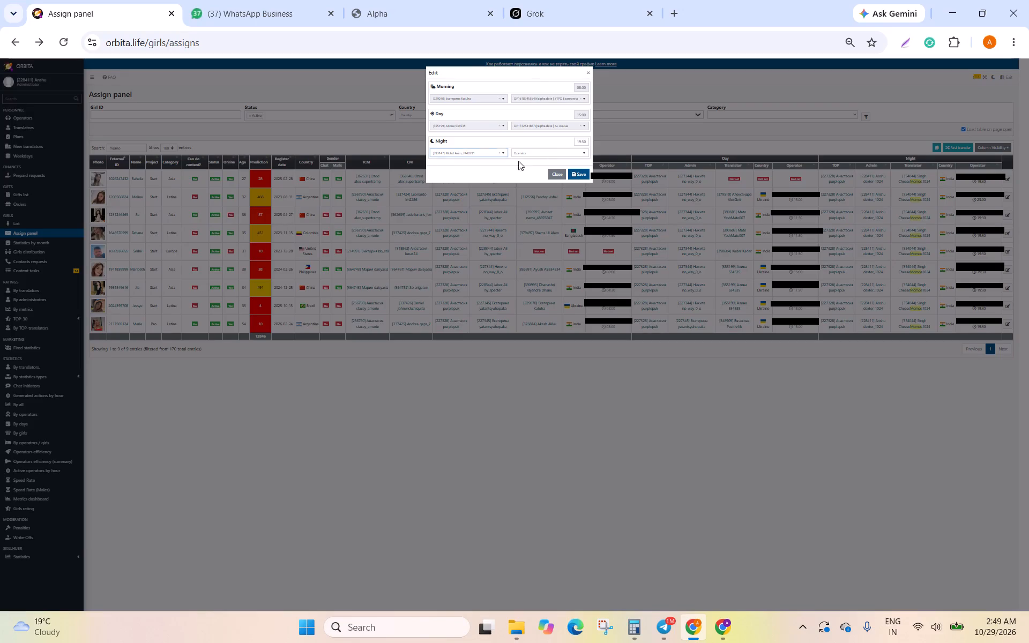
click(540, 153)
click(543, 172)
click(576, 175)
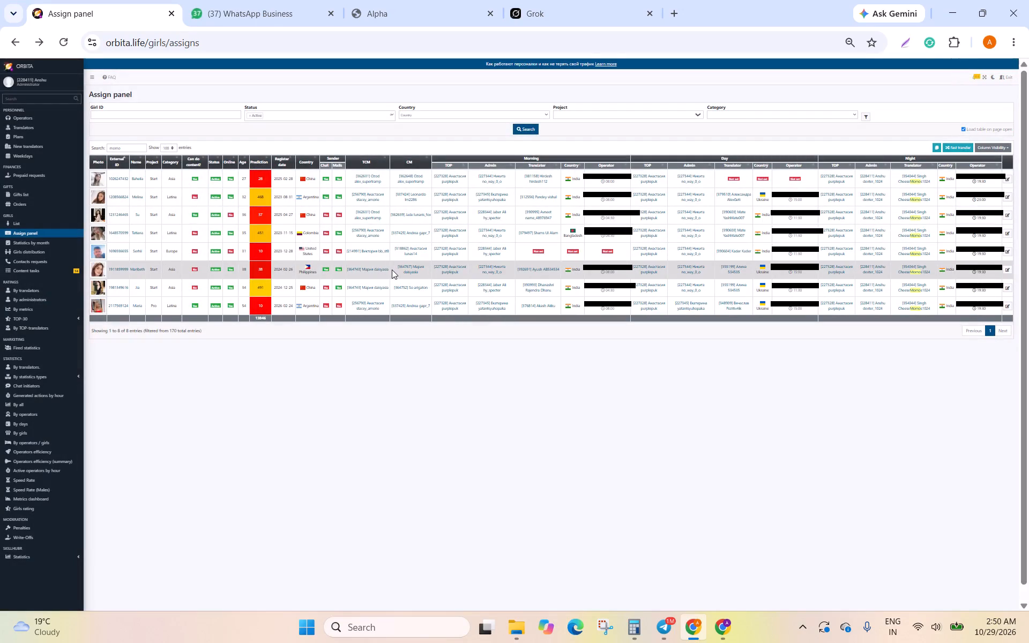
Reassign the Philippines profile's night shift to the last translator matching "moh" and their available operator, saving the change.
click(1011, 268)
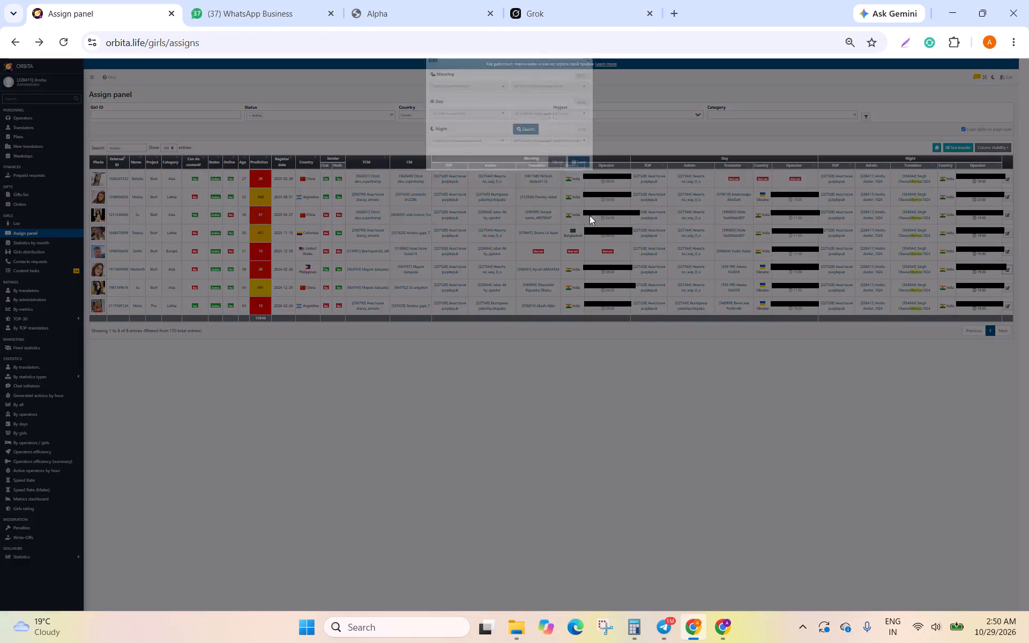
click(446, 154)
click(443, 163)
text(moh)
click(465, 193)
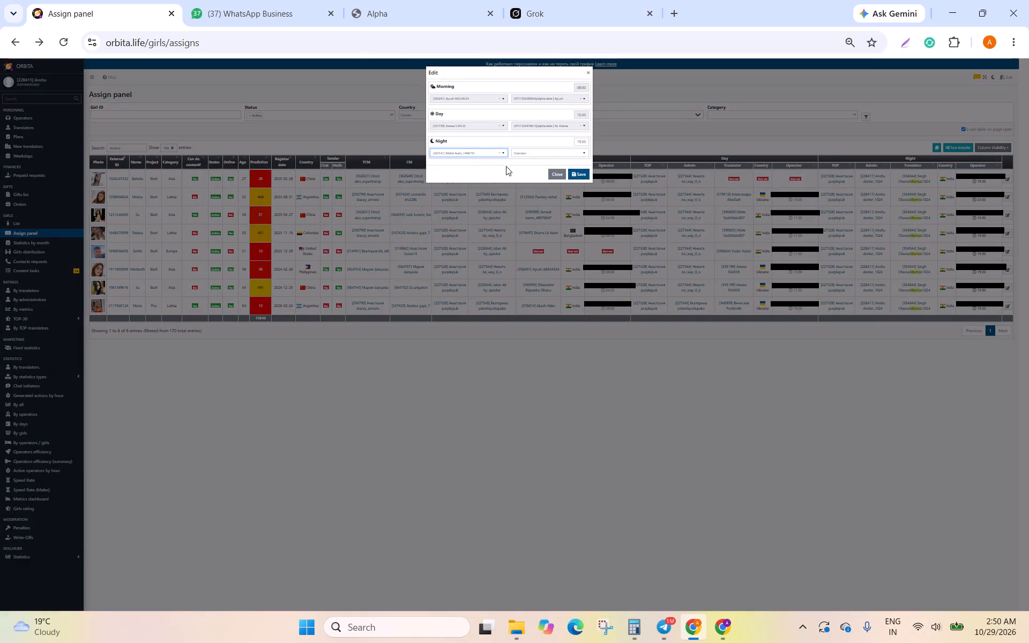
click(521, 155)
click(526, 169)
click(532, 172)
click(572, 174)
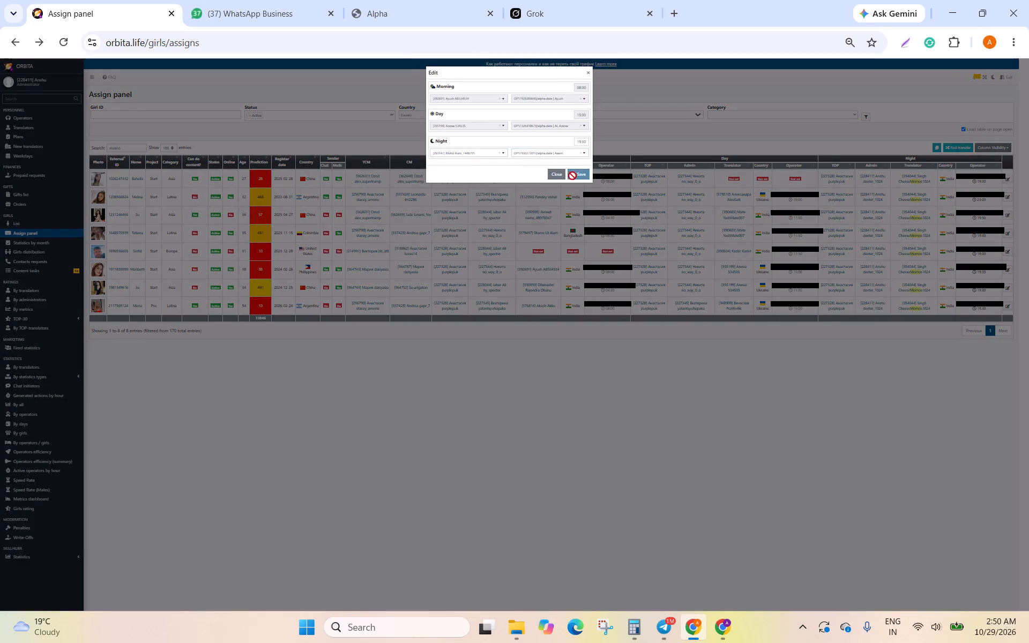
Set the Pro-project Argentina profile's night shift to the last translator matching "moh" and their available operator.
click(1006, 285)
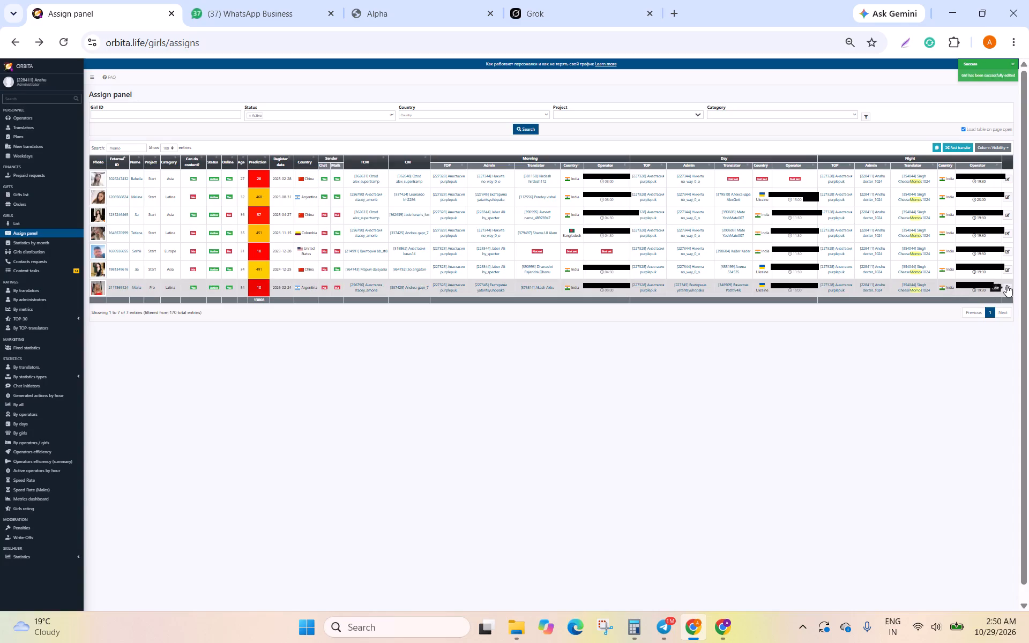
click(464, 152)
click(456, 160)
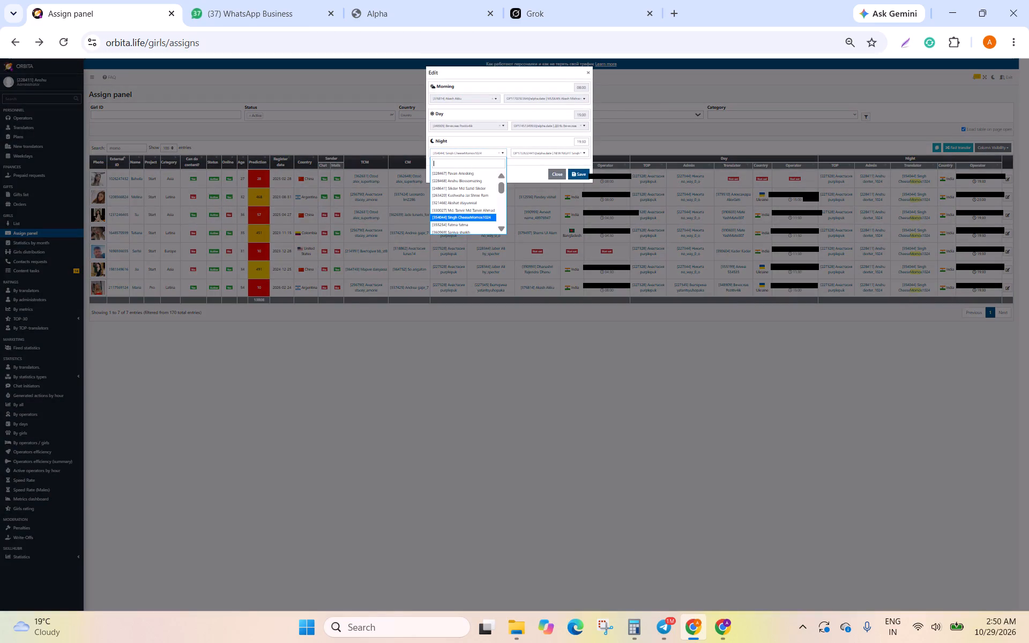
text(moh)
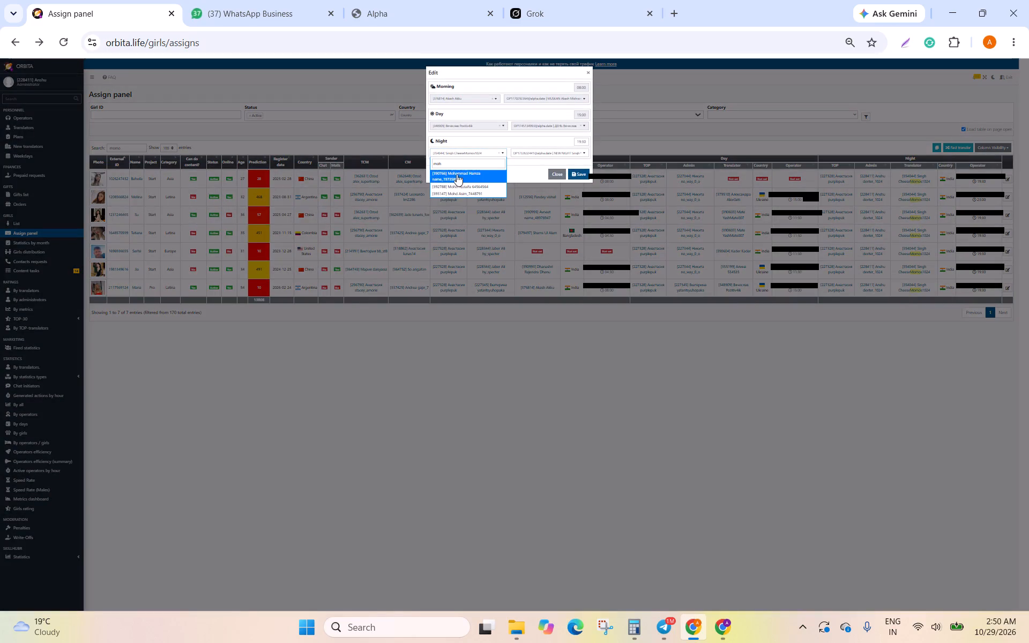
click(470, 193)
click(513, 155)
click(522, 169)
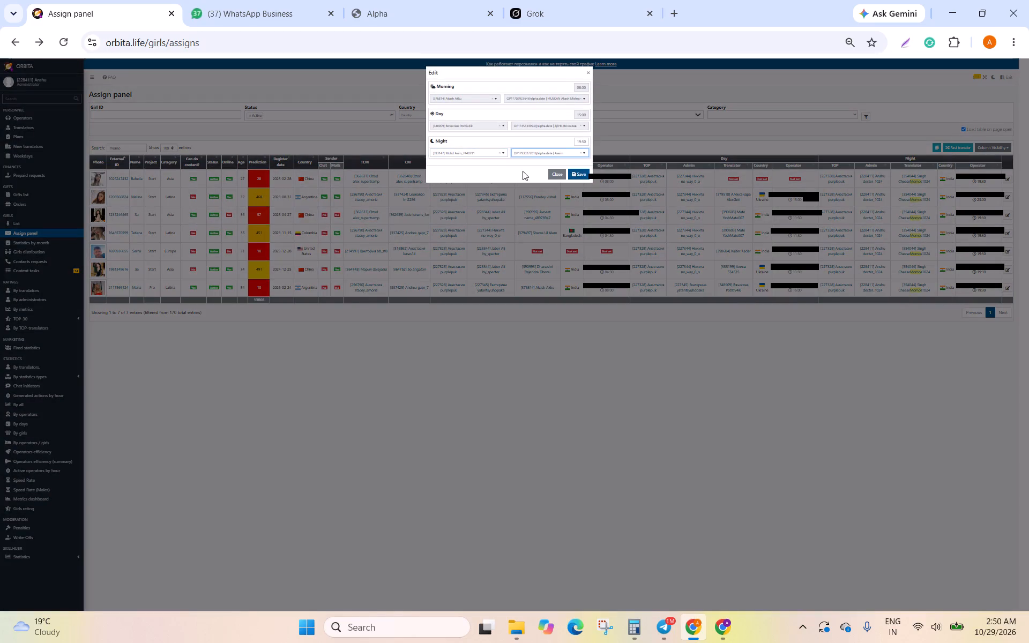
Save the night-shift reassignment for the Pro-project Argentina profile.
click(584, 175)
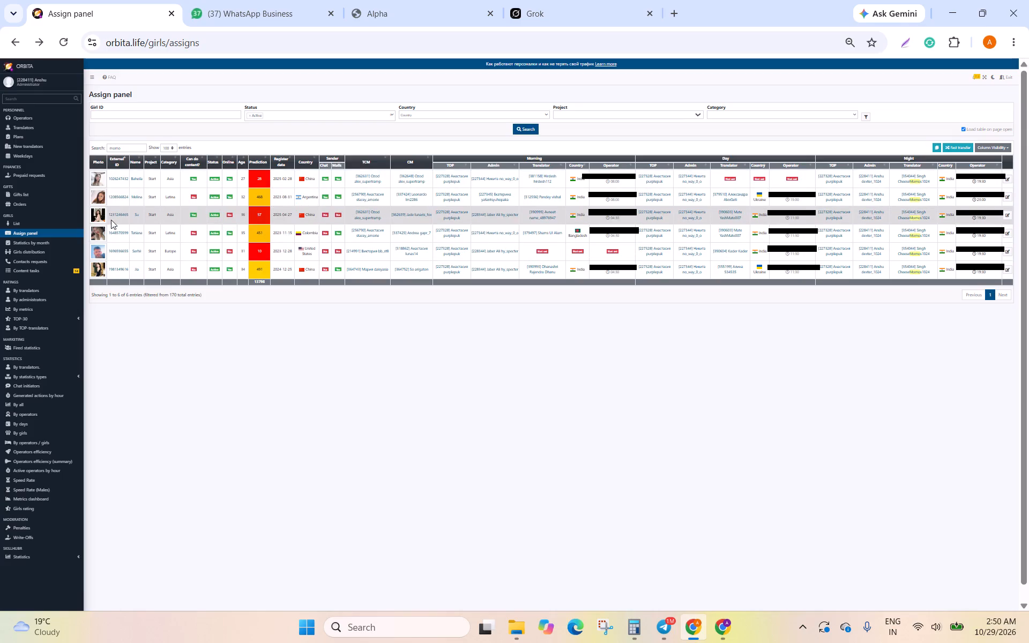
click(143, 148)
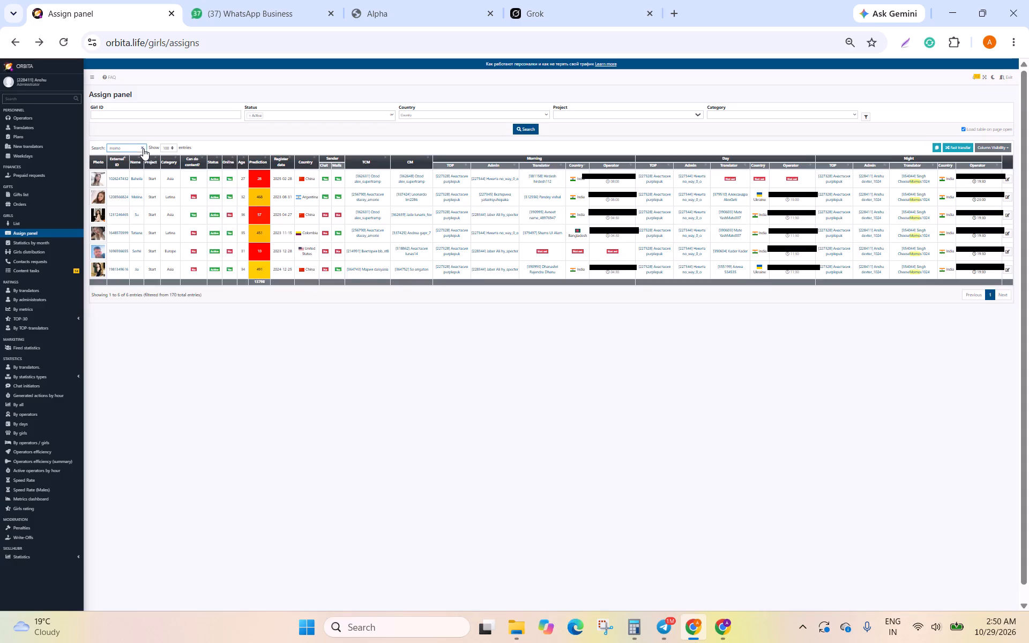